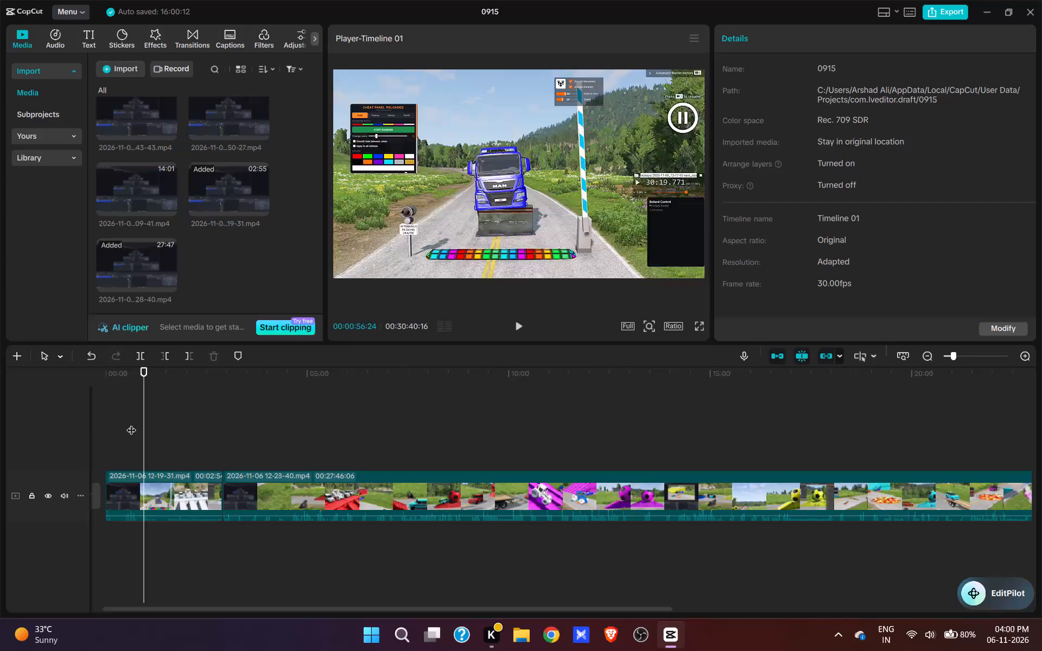
pyautogui.moveTo(131, 423); pyautogui.dragTo(86, 429)
pyautogui.press('space')
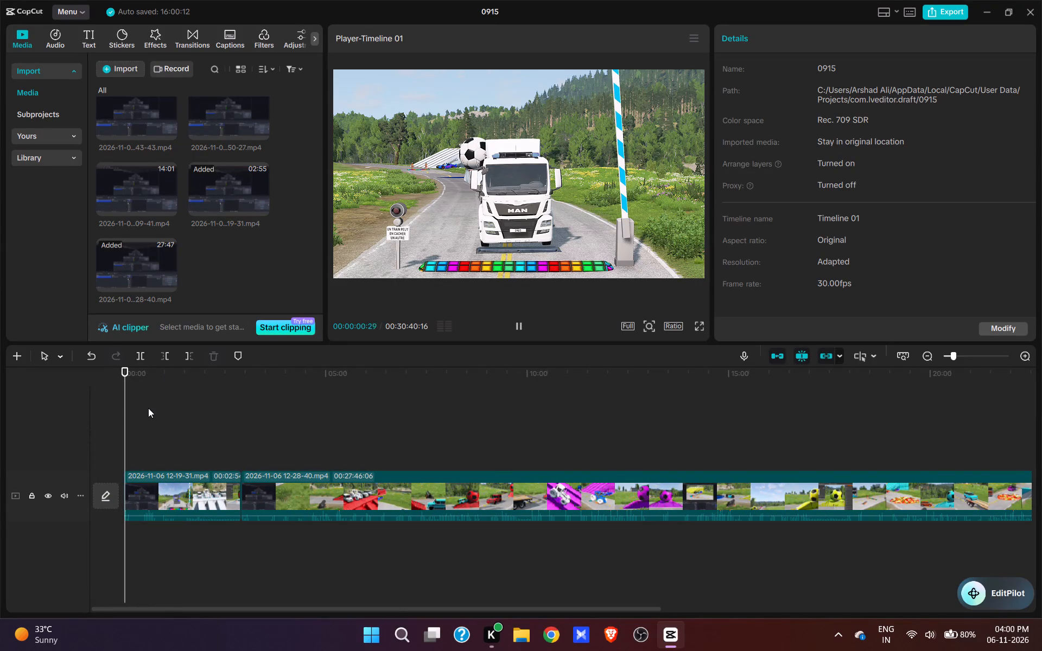
pyautogui.press('space')
pyautogui.click(162, 501)
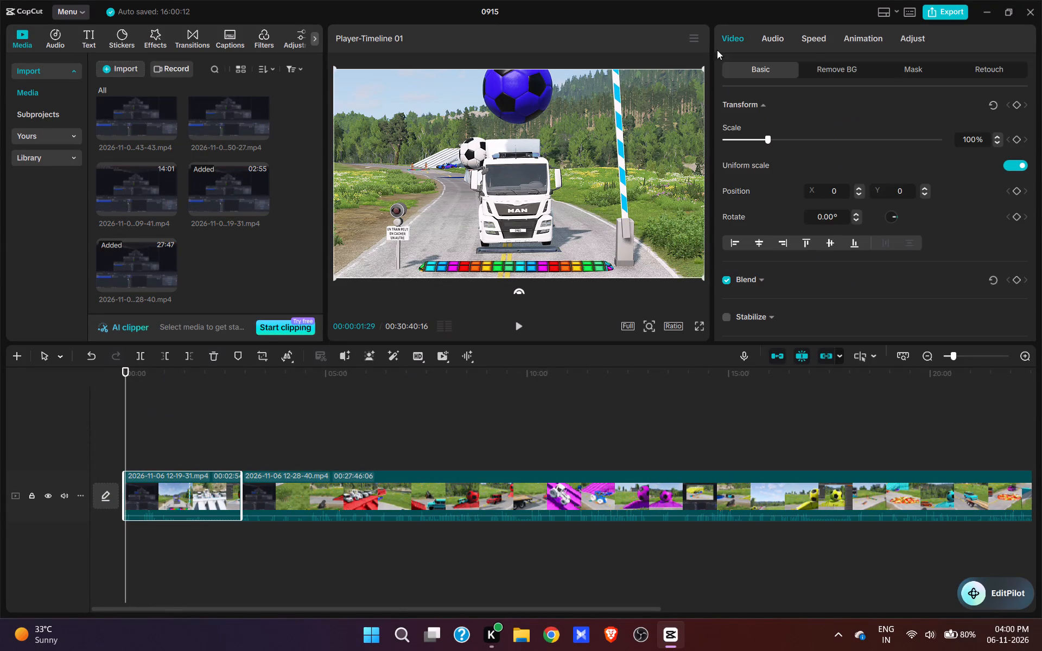
pyautogui.click(914, 43)
pyautogui.scroll(-9, 937, 189)
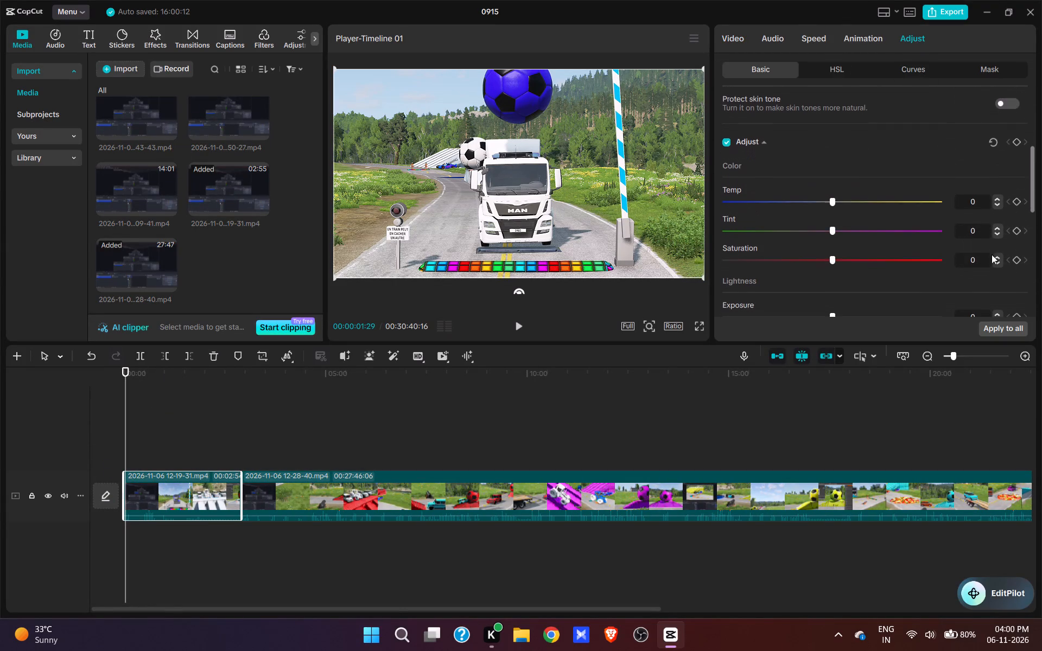
pyautogui.moveTo(984, 257); pyautogui.dragTo(945, 264)
pyautogui.write('30')
pyautogui.press('Return')
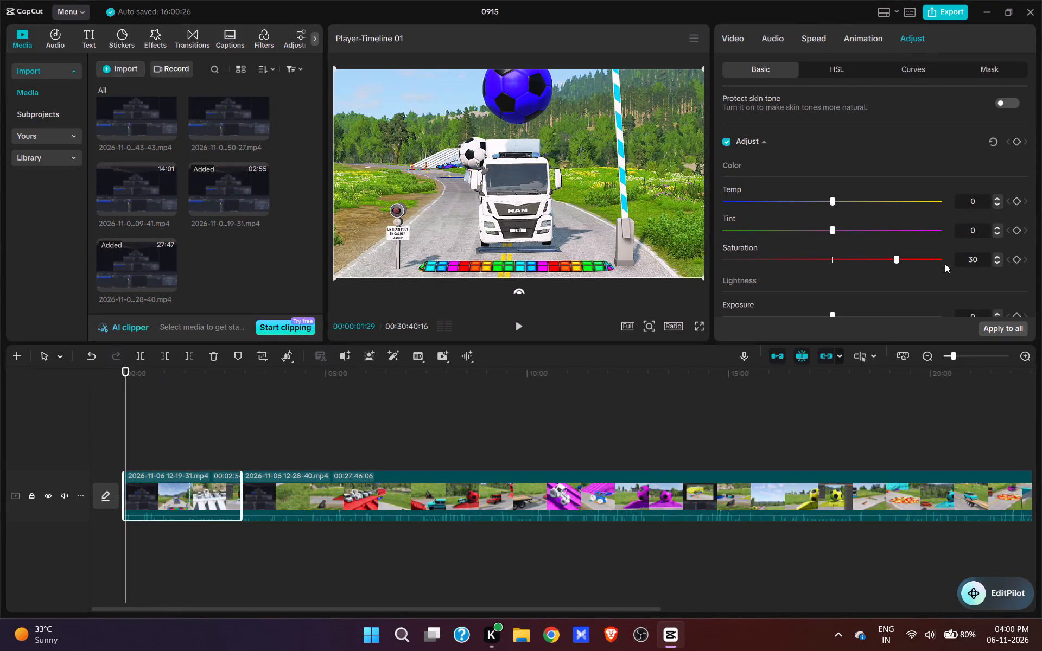
# Trim the start of the first video clip up to 00:00:01:17 and play the new opening.
pyautogui.click(130, 457)
pyautogui.moveTo(130, 457); pyautogui.dragTo(141, 458)
pyautogui.press('space')
pyautogui.press('space')
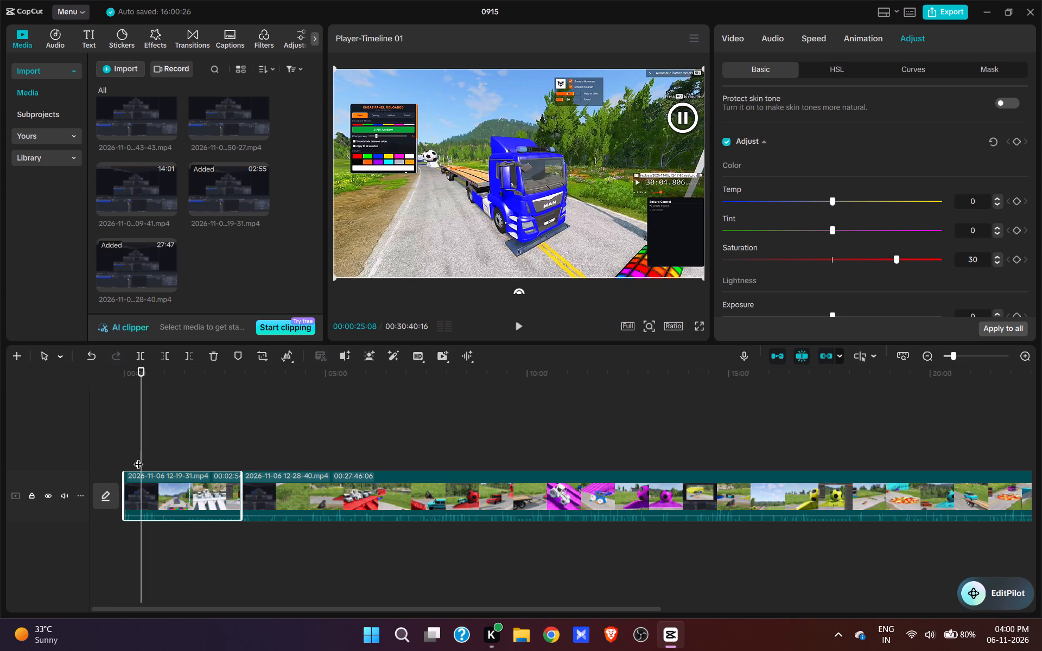
pyautogui.moveTo(138, 457); pyautogui.dragTo(106, 454)
pyautogui.press('space')
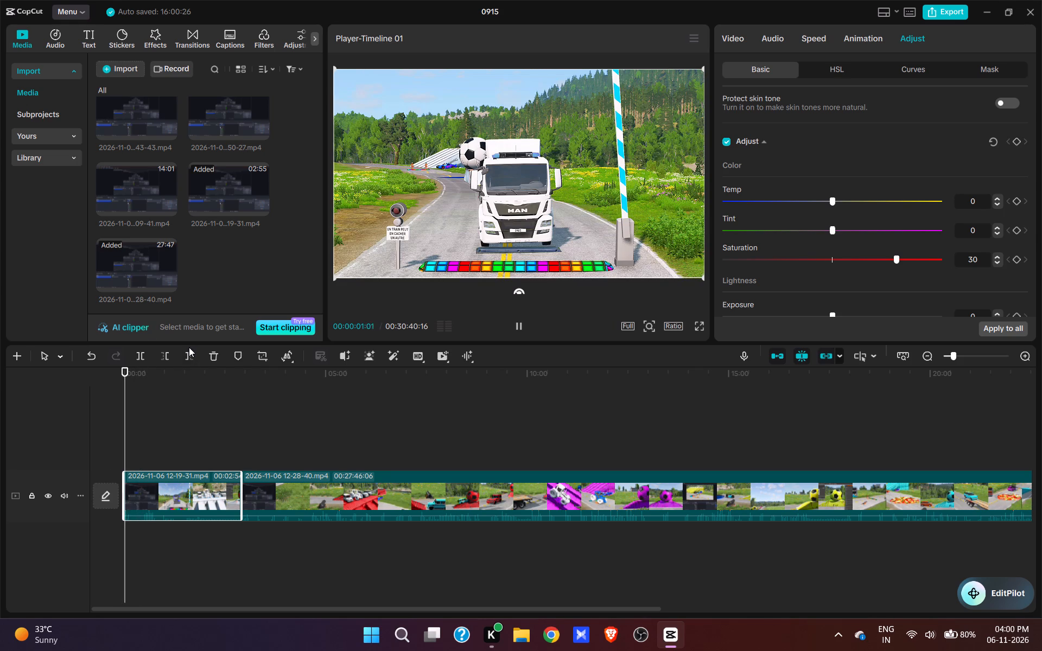
pyautogui.press('space')
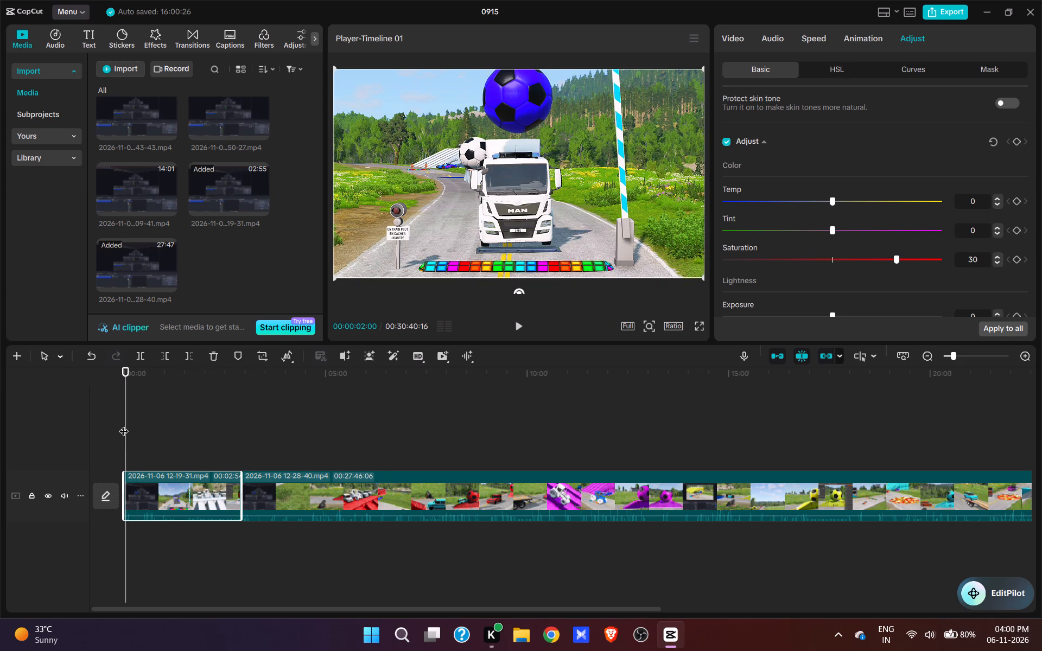
pyautogui.click(126, 426)
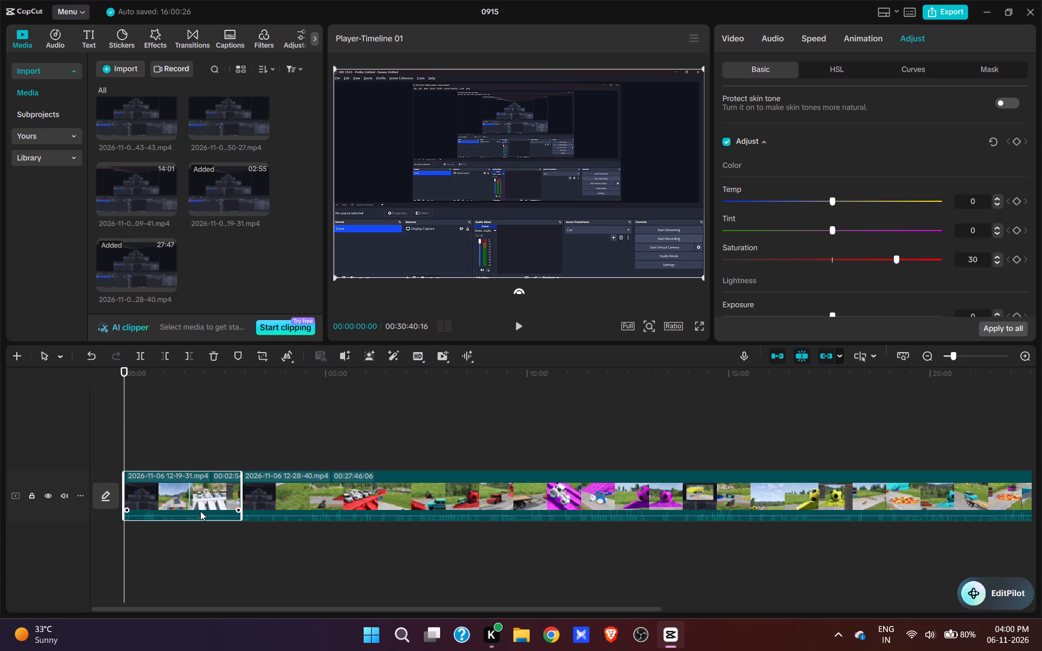
pyautogui.press('space')
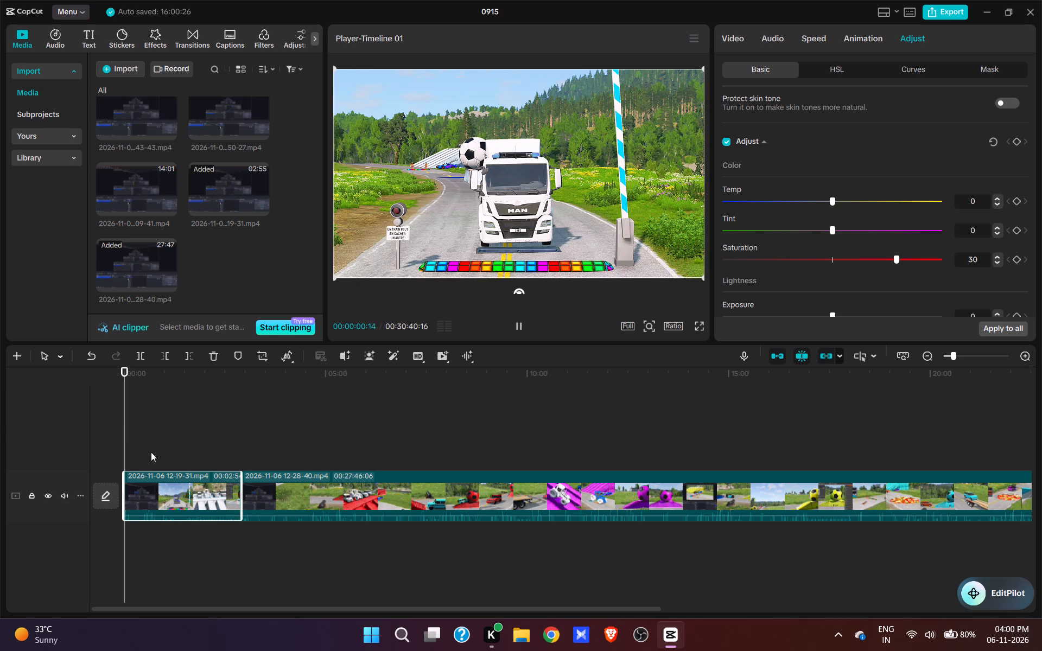
pyautogui.press('space')
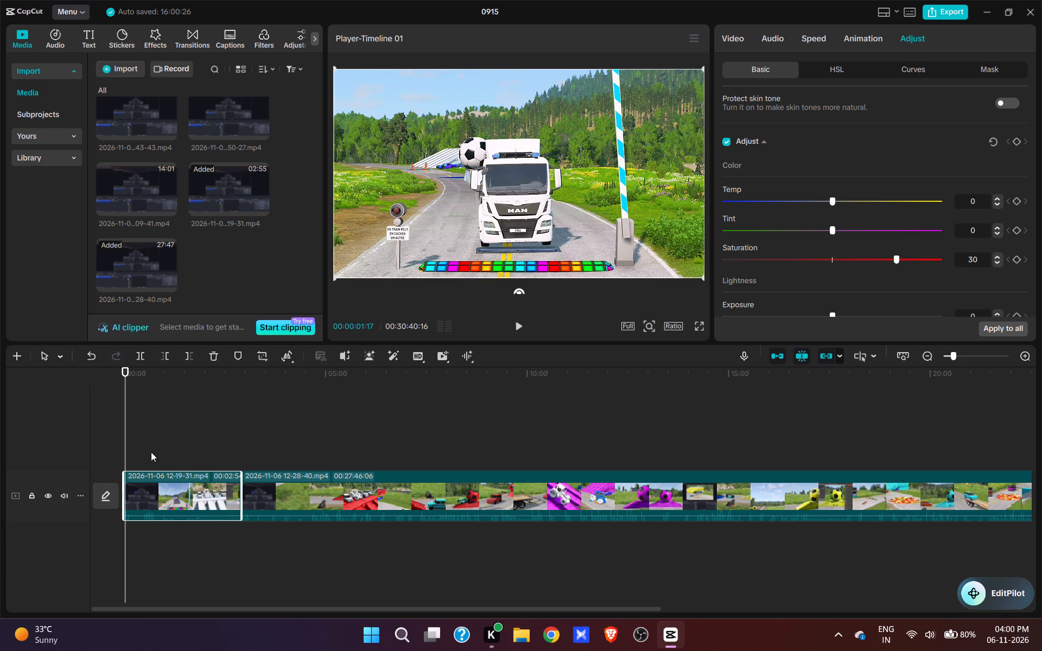
pyautogui.write('q')
pyautogui.press('space')
pyautogui.press('space')
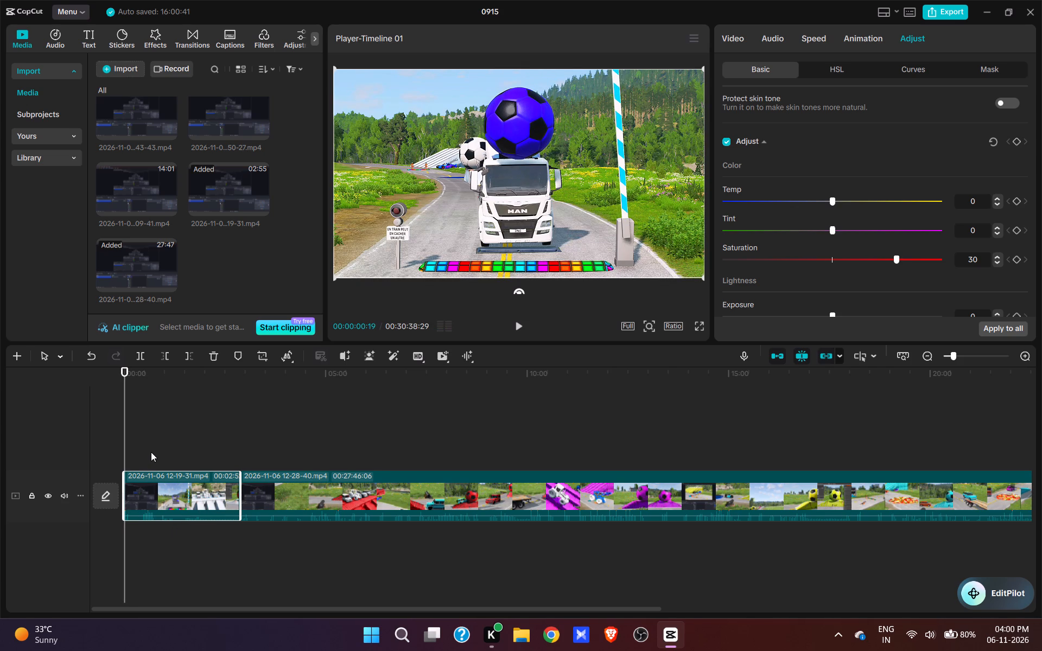
# Add the Surpiris.mp3 sound effect to the timeline at 00:00:00:19.
pyautogui.scroll(8, 208, 175)
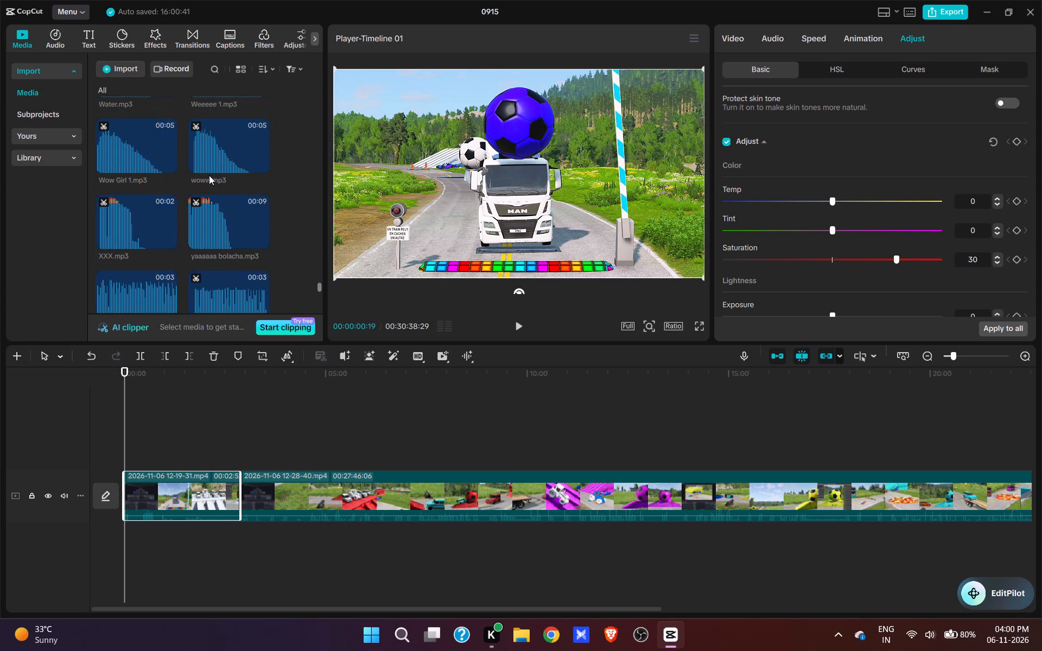
pyautogui.scroll(7, 209, 175)
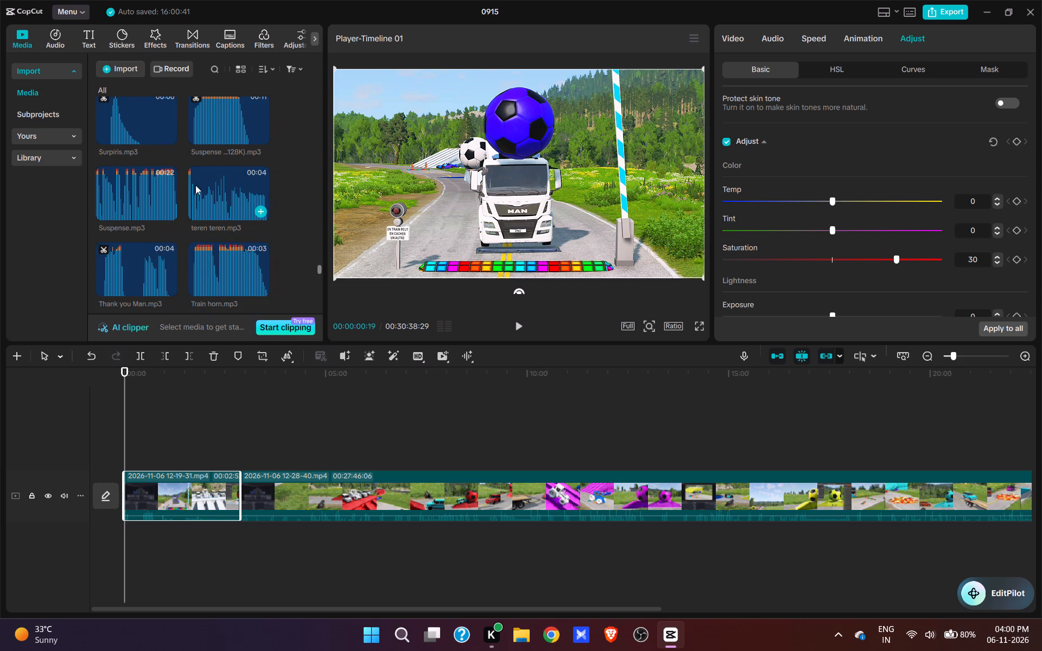
pyautogui.click(169, 137)
pyautogui.press('space')
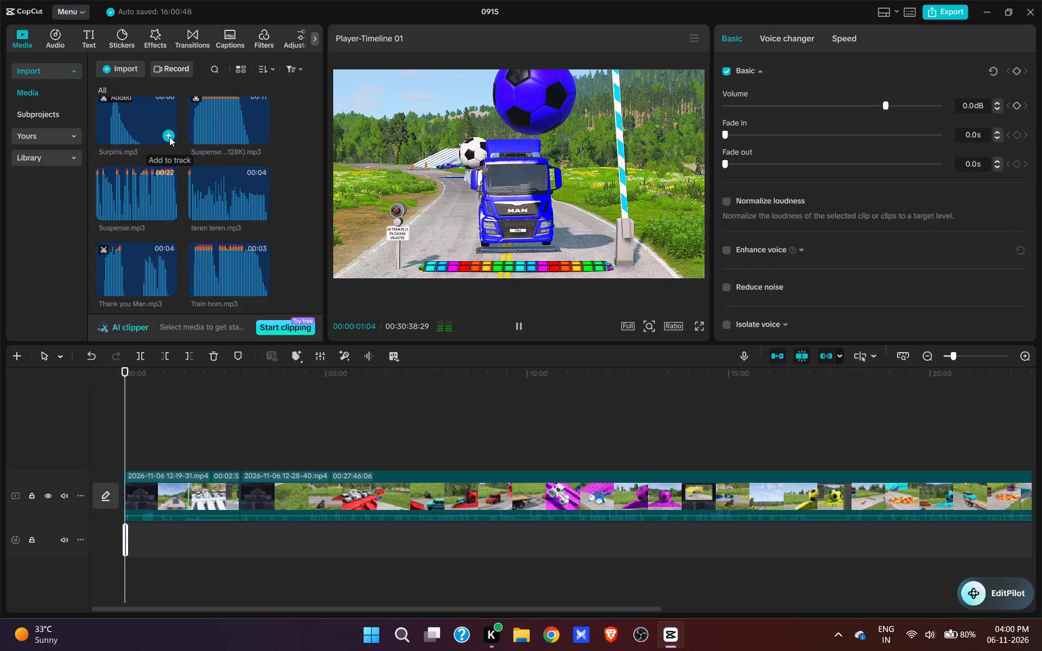
pyautogui.press('space')
# Play back the first three seconds repeatedly to check the sound effect's timing against the falling ball and truck colour change.
pyautogui.keyDown('ctrl'); pyautogui.scroll(20, 159, 368); pyautogui.keyUp('ctrl')
pyautogui.keyDown('ctrl'); pyautogui.scroll(2, 159, 368); pyautogui.keyUp('ctrl')
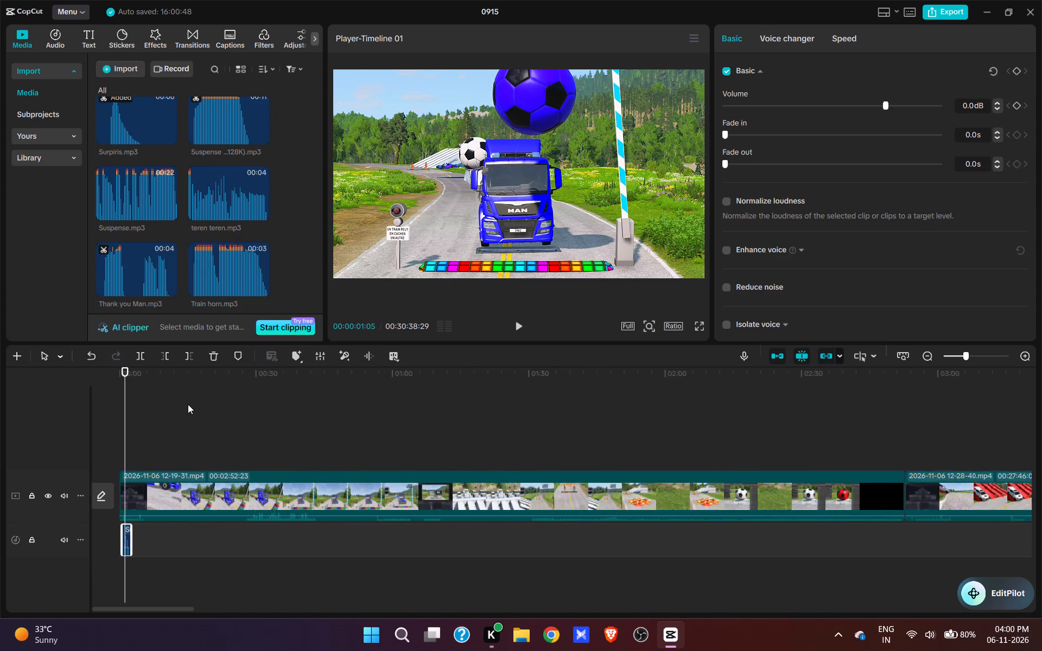
pyautogui.keyDown('ctrl'); pyautogui.scroll(4, 188, 404); pyautogui.keyUp('ctrl')
pyautogui.moveTo(129, 414); pyautogui.dragTo(99, 419)
pyautogui.press('space')
pyautogui.press('space')
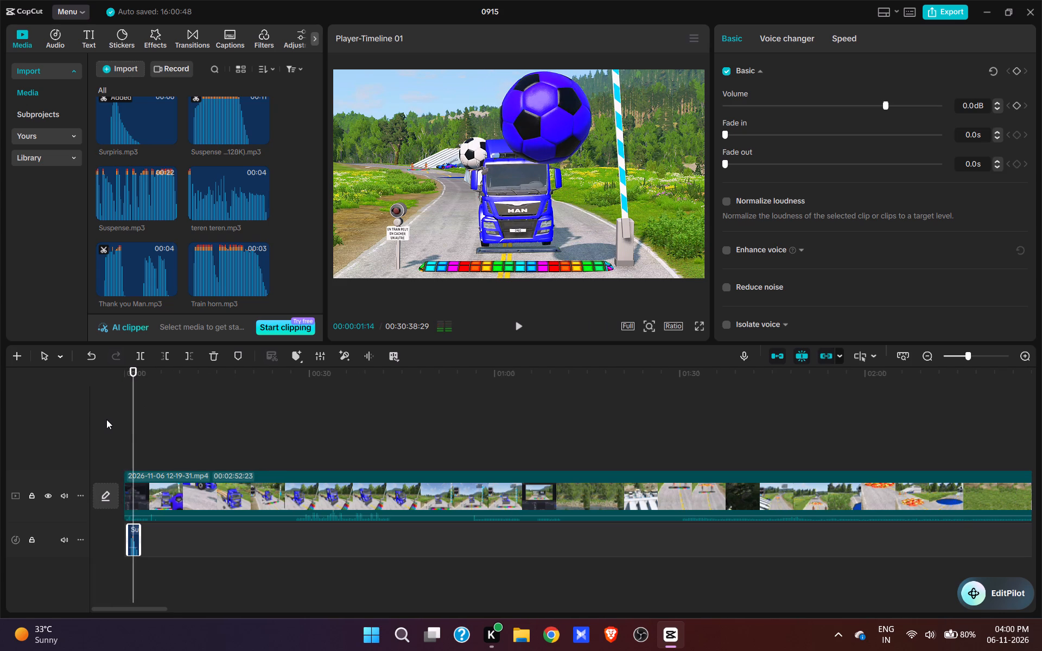
pyautogui.moveTo(130, 422); pyautogui.dragTo(121, 424)
pyautogui.press('space')
pyautogui.press('space')
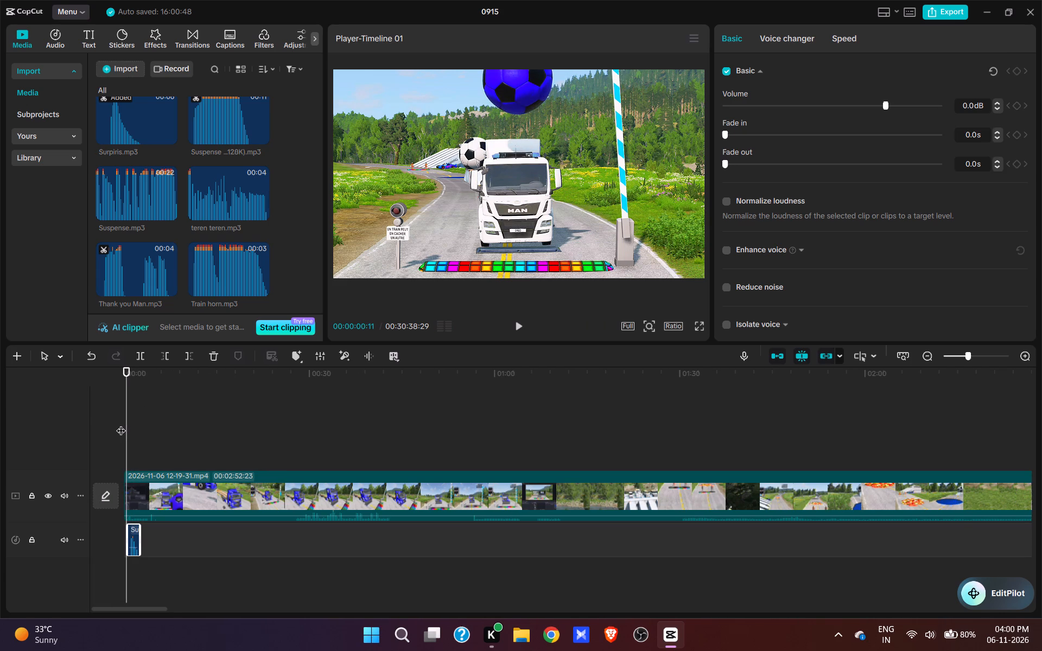
pyautogui.press('space')
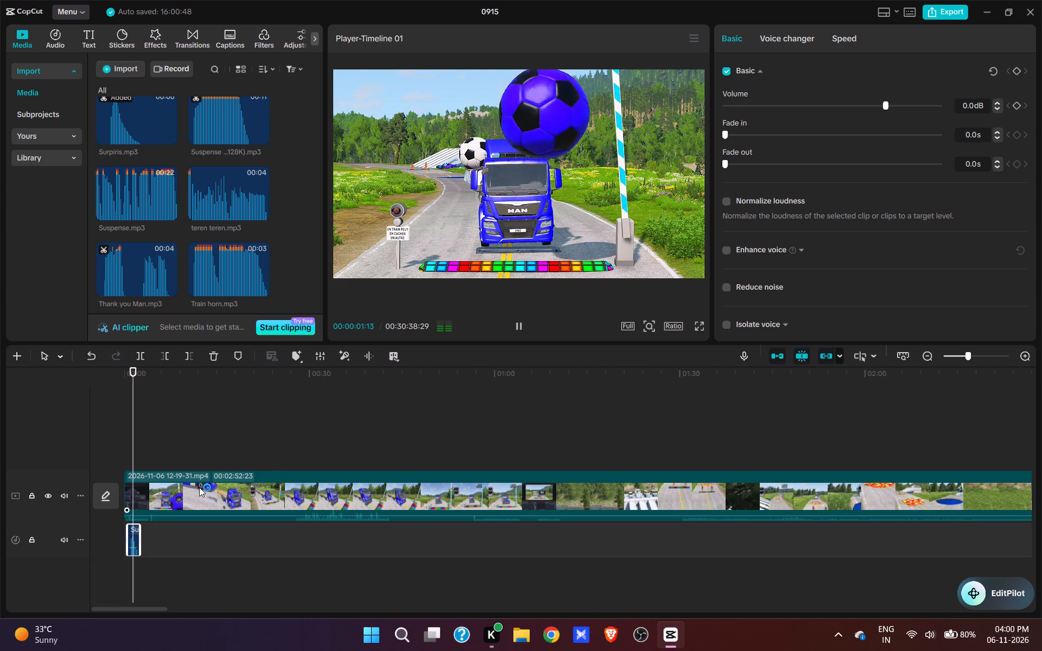
pyautogui.press('space')
pyautogui.moveTo(137, 452); pyautogui.dragTo(110, 452)
pyautogui.press('space')
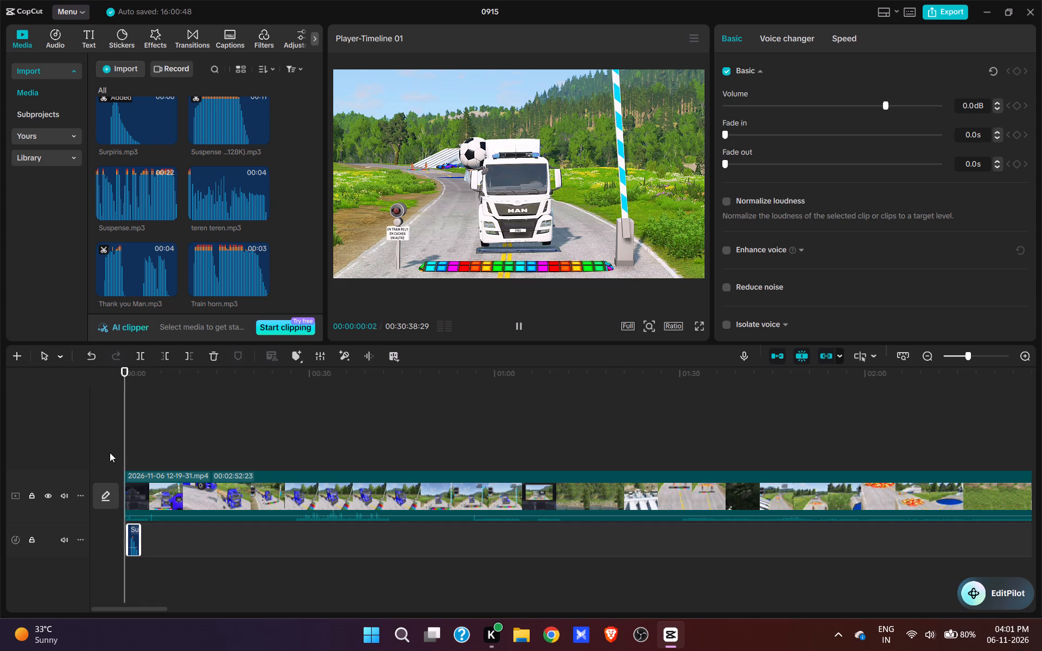
pyautogui.press('space')
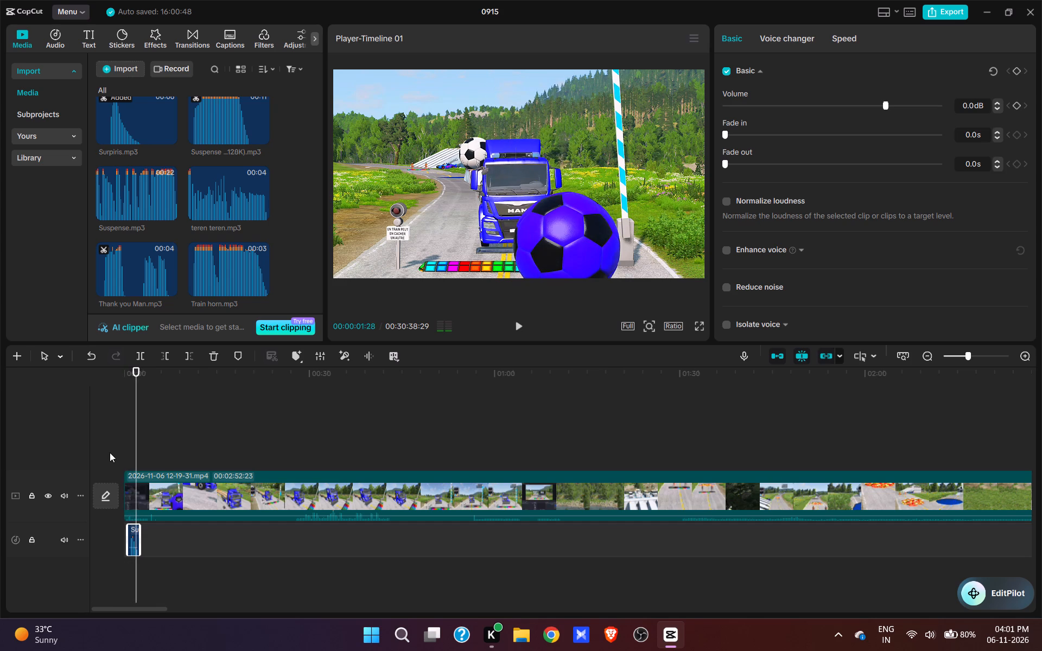
pyautogui.press('space')
pyautogui.press('space')
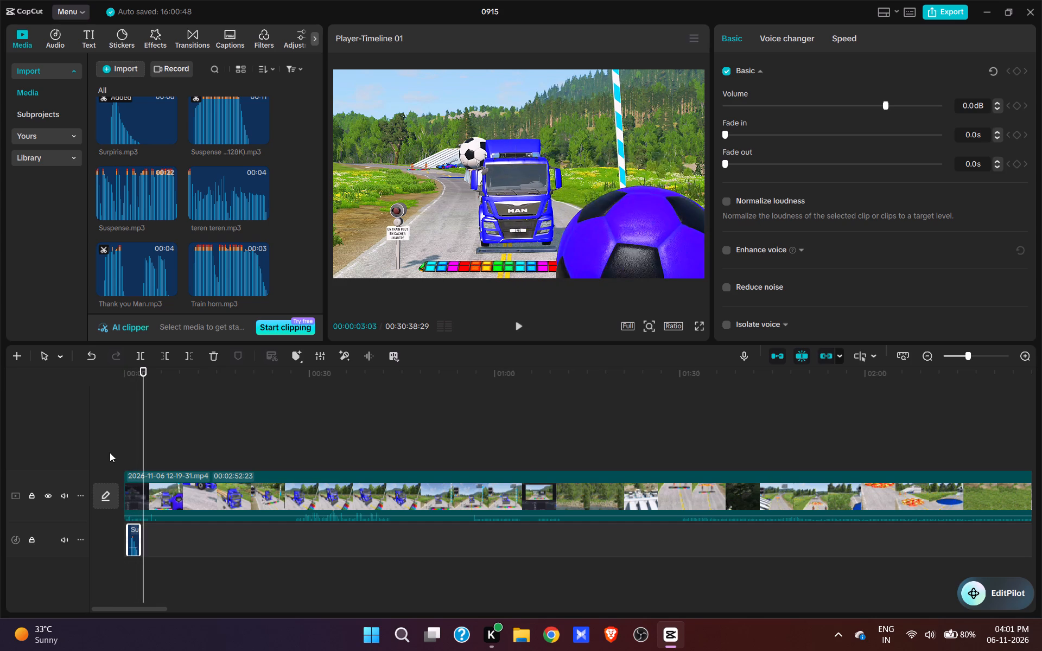
pyautogui.press('space')
pyautogui.press('space')
pyautogui.click(145, 444)
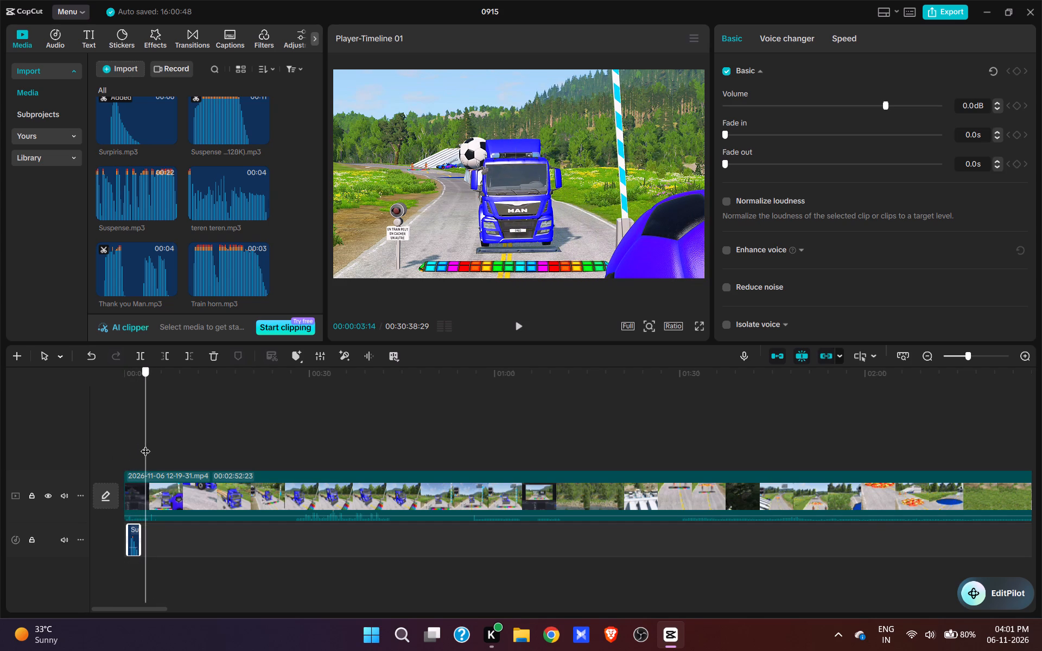
# Trim the beginning of the Surpiris.mp3 clip on the timeline up to 00:00:00:27.
pyautogui.keyDown('ctrl'); pyautogui.scroll(6, 142, 444); pyautogui.keyUp('ctrl')
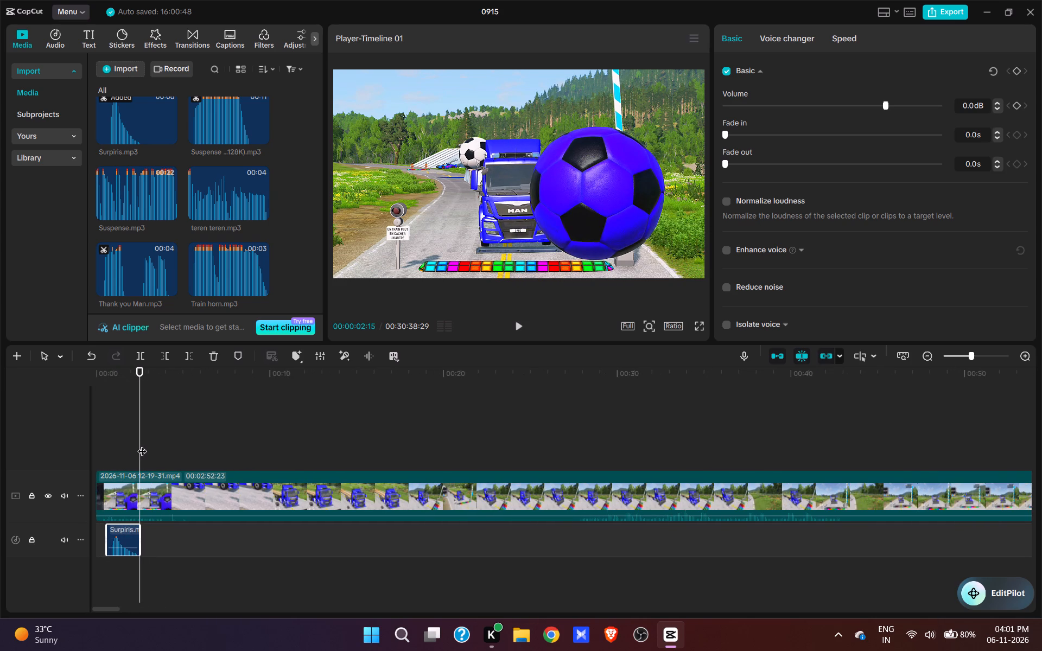
pyautogui.moveTo(113, 605); pyautogui.dragTo(103, 606)
pyautogui.moveTo(109, 608); pyautogui.dragTo(102, 609)
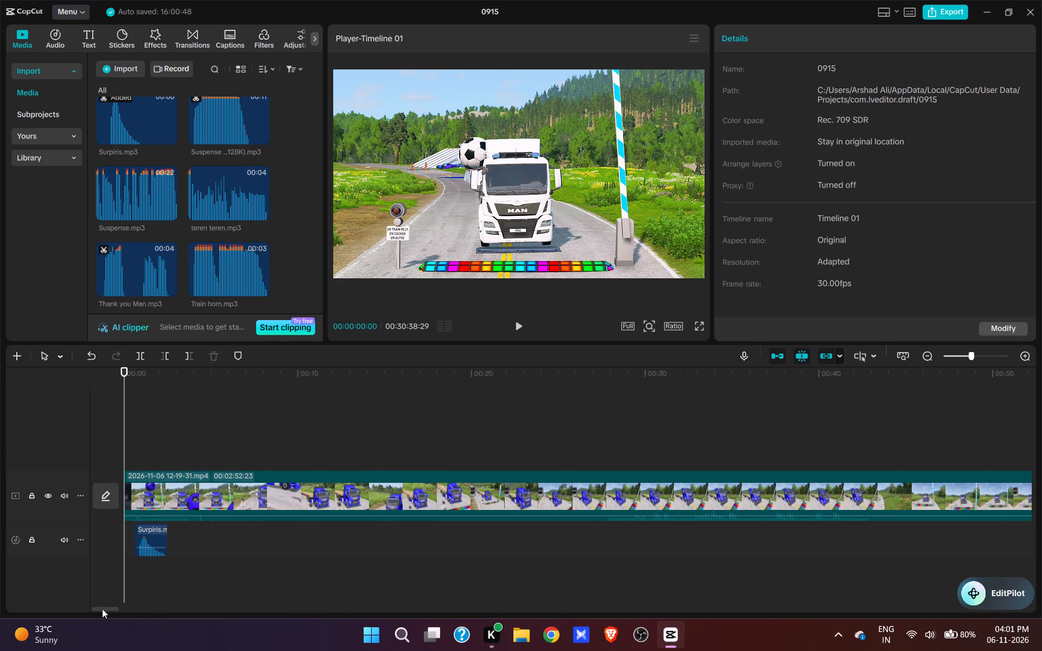
pyautogui.moveTo(102, 609); pyautogui.dragTo(100, 609)
pyautogui.moveTo(125, 565); pyautogui.dragTo(134, 570)
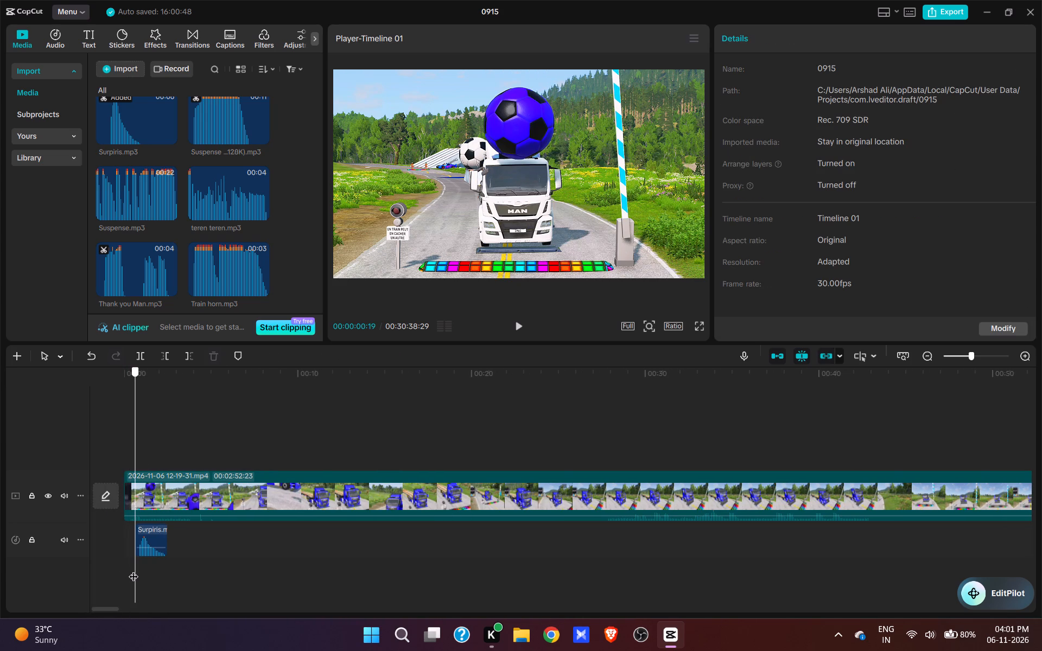
pyautogui.moveTo(134, 570); pyautogui.dragTo(138, 572)
pyautogui.moveTo(138, 572); pyautogui.dragTo(140, 571)
pyautogui.click(155, 543)
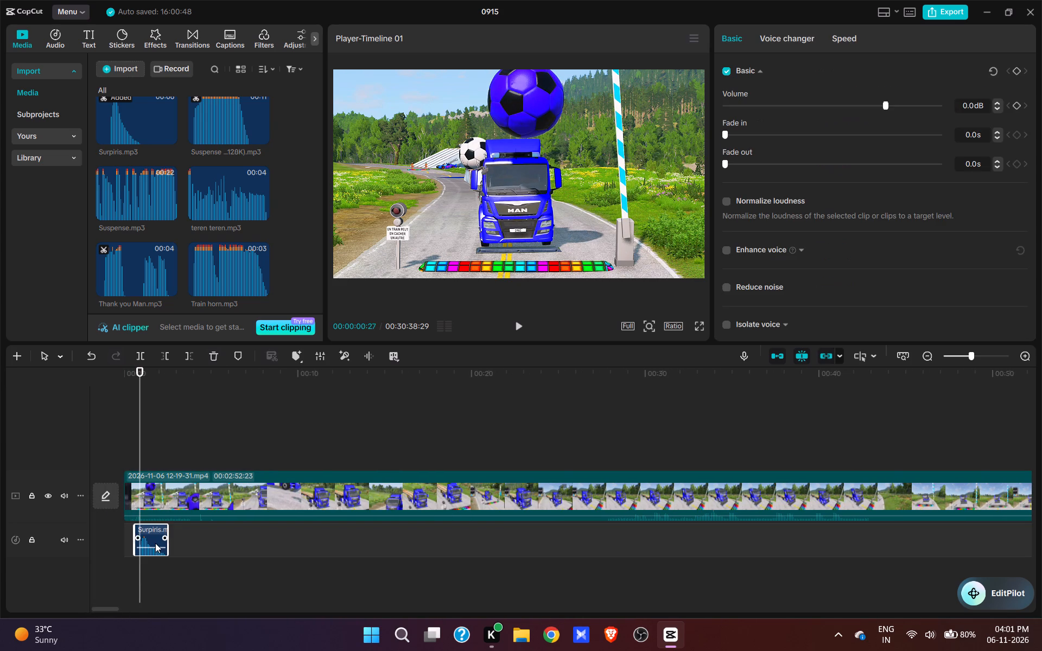
pyautogui.press('q')
# Move the trimmed Surpiris.mp3 clip to start at 00:00:00:17 and play back the opening to check its timing.
pyautogui.click(131, 456)
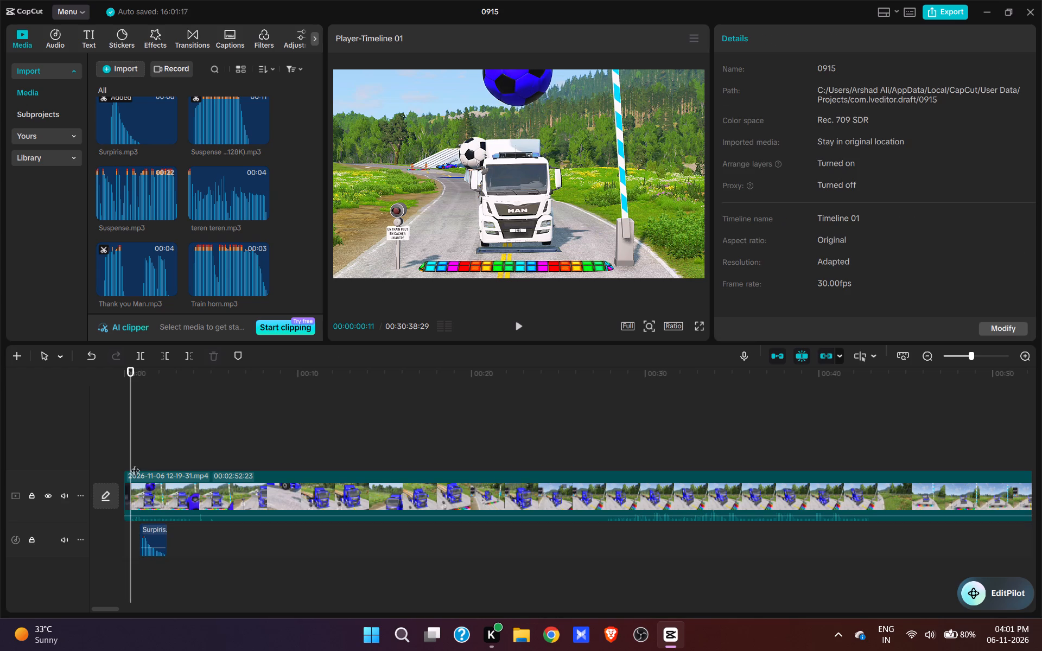
pyautogui.press('space')
pyautogui.press('space')
pyautogui.click(154, 527)
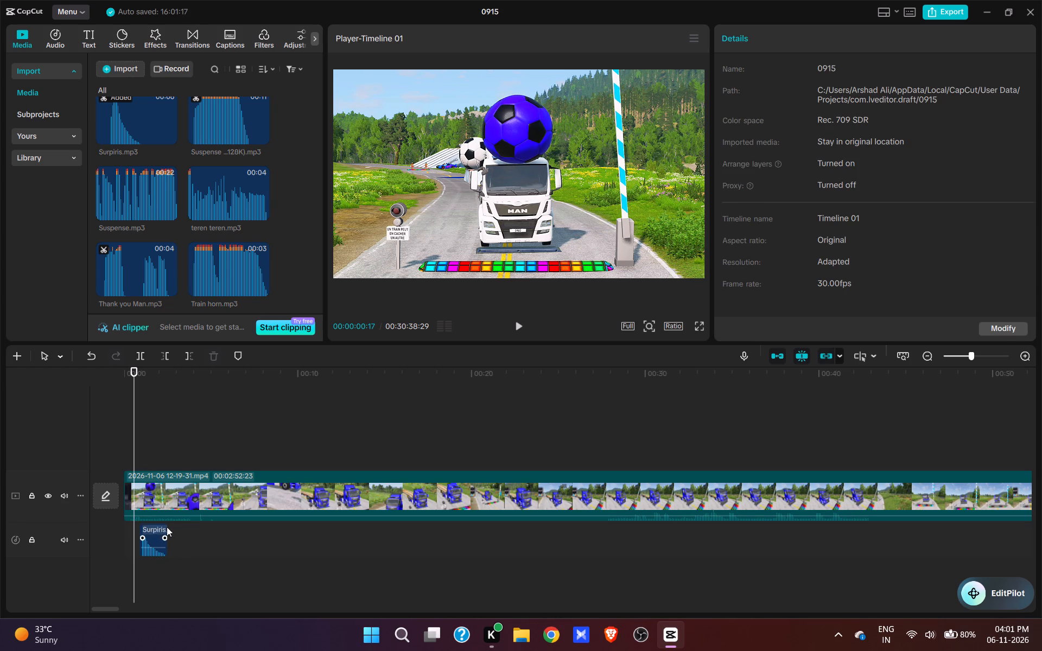
pyautogui.press('space')
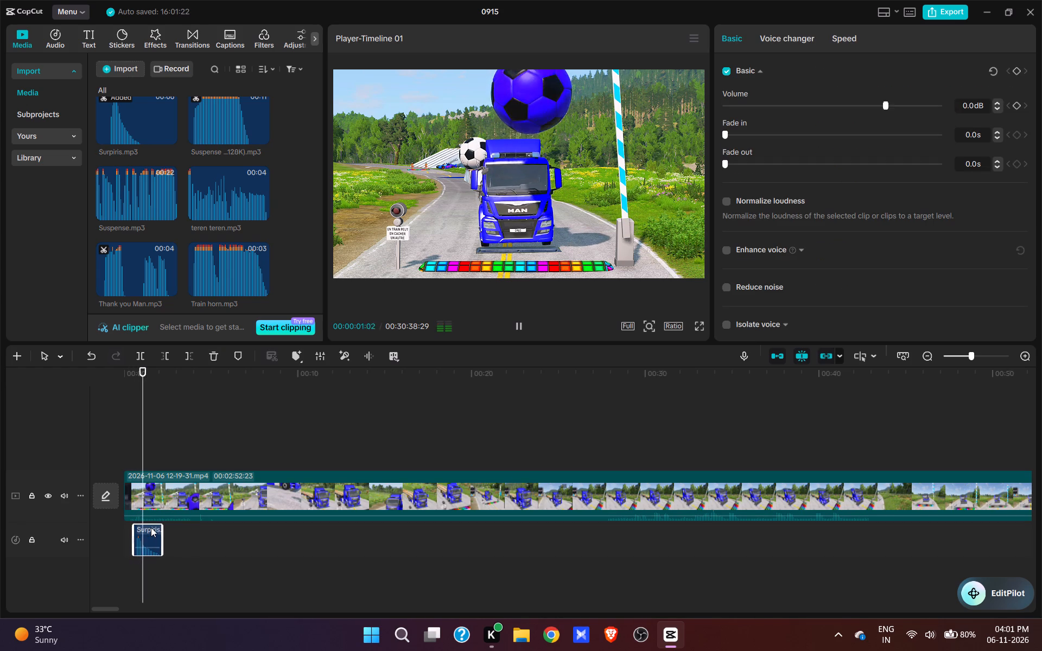
pyautogui.click(141, 458)
pyautogui.moveTo(141, 458); pyautogui.dragTo(97, 462)
pyautogui.press('space')
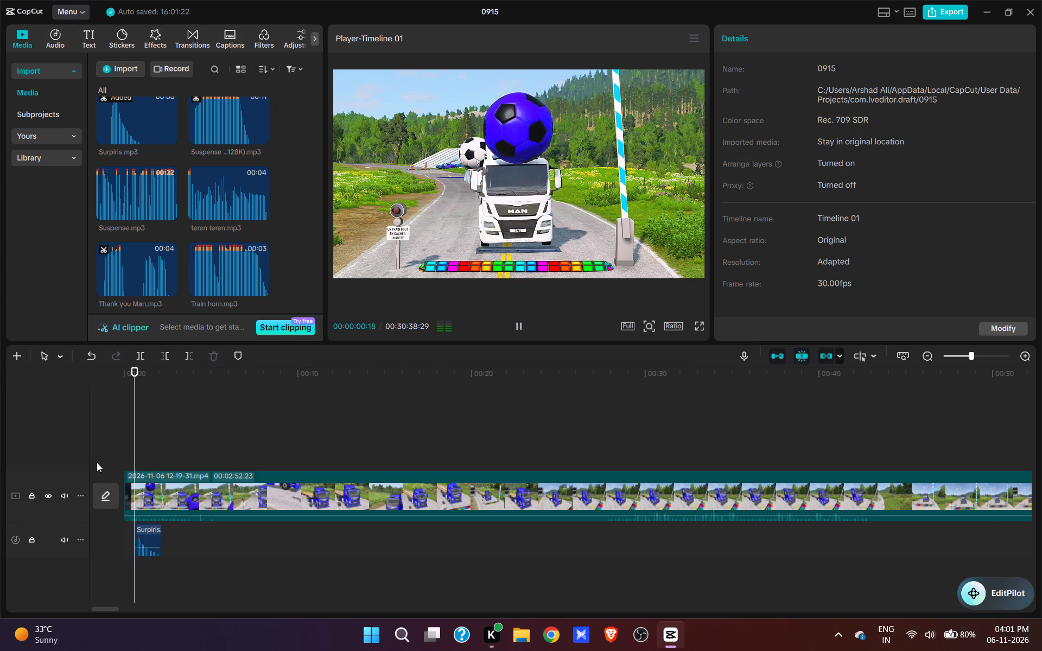
pyautogui.press('space')
pyautogui.press('space')
pyautogui.press('space')
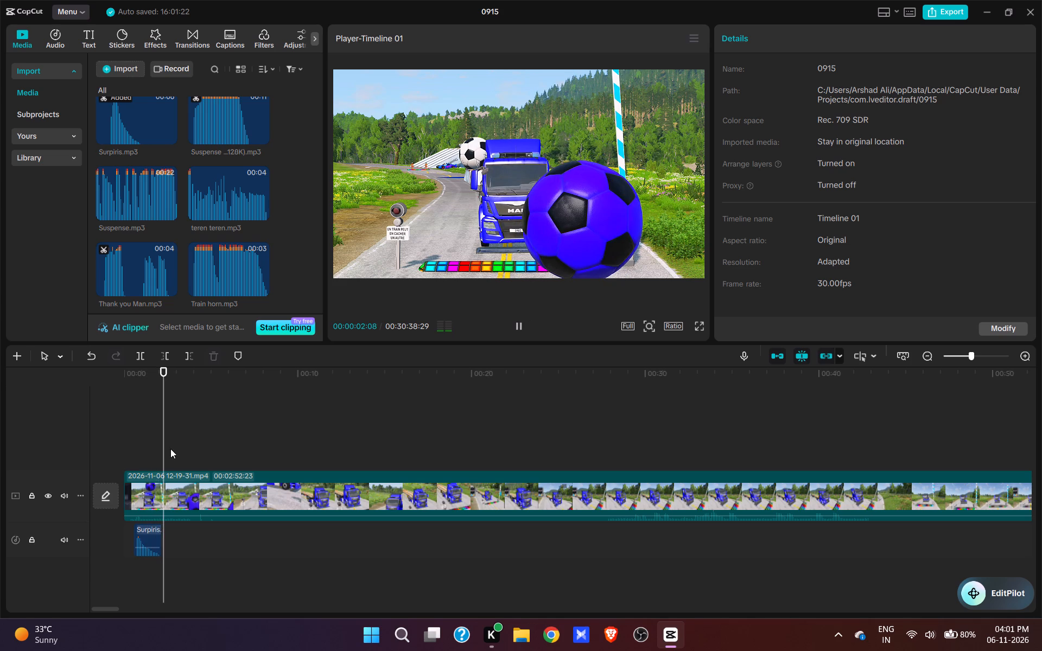
# Add the yaaaaaa bolacha.mp3 sound effect at 00:00:02:05, directly after the Surpiris.mp3 clip.
pyautogui.click(164, 445)
pyautogui.scroll(-19, 208, 189)
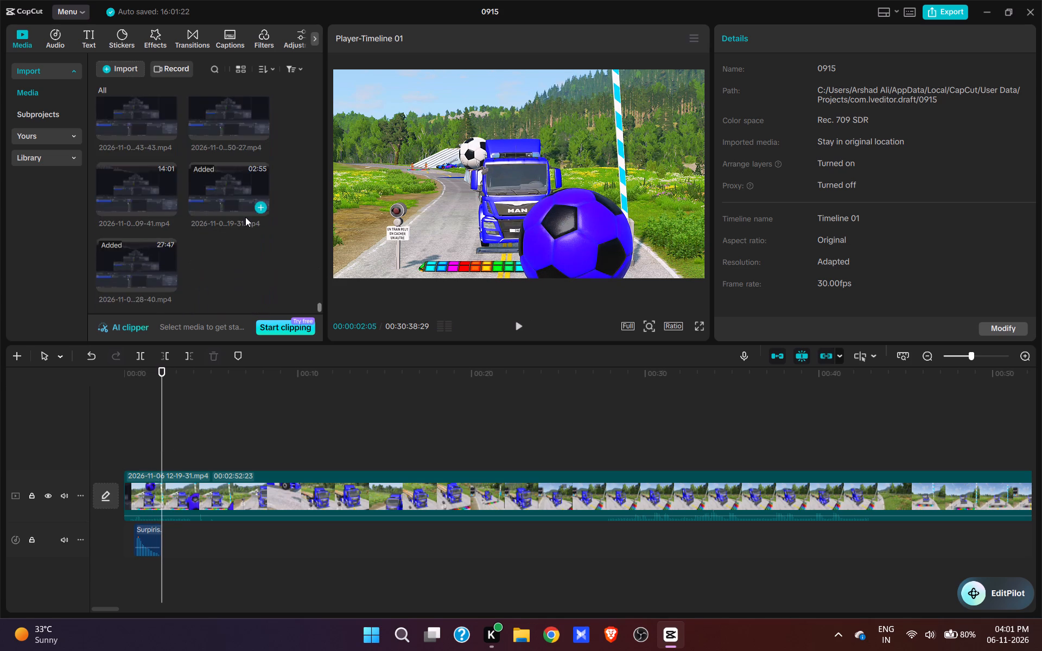
pyautogui.scroll(7, 245, 217)
pyautogui.click(257, 181)
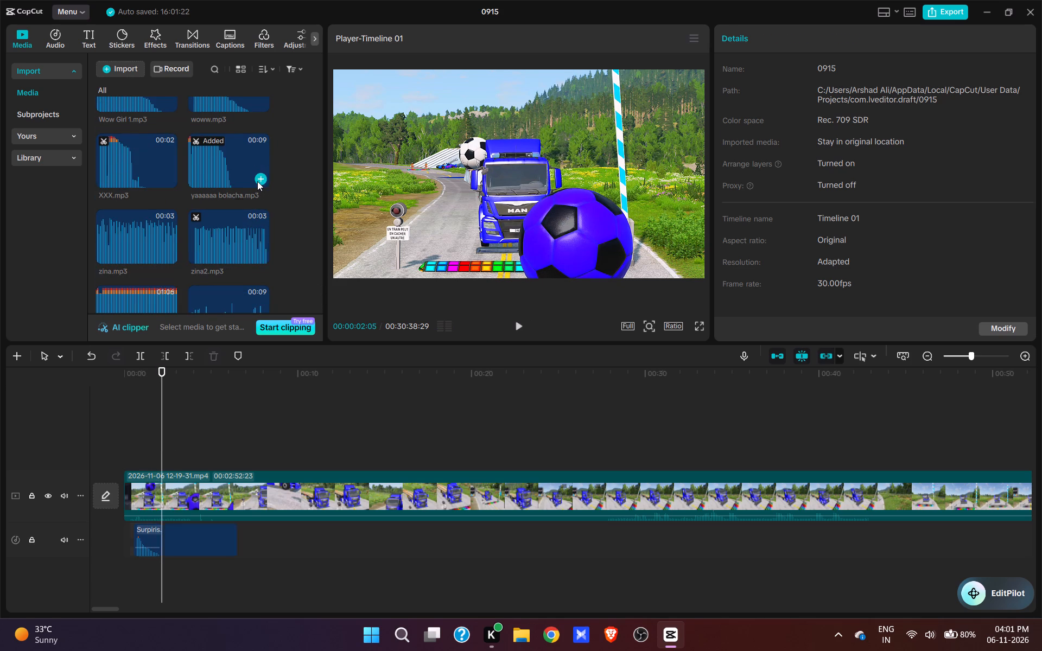
pyautogui.click(162, 582)
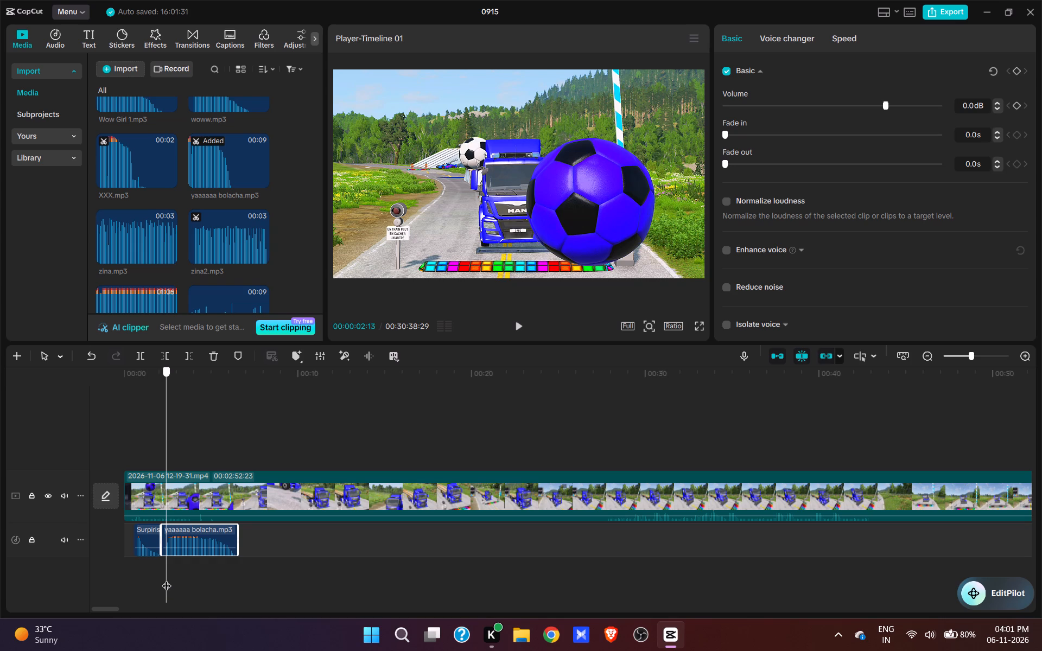
# Trim the start of yaaaaaa bolacha.mp3 up to 00:00:02:12 and move the clip back against the end of Surpiris.mp3.
pyautogui.press('q')
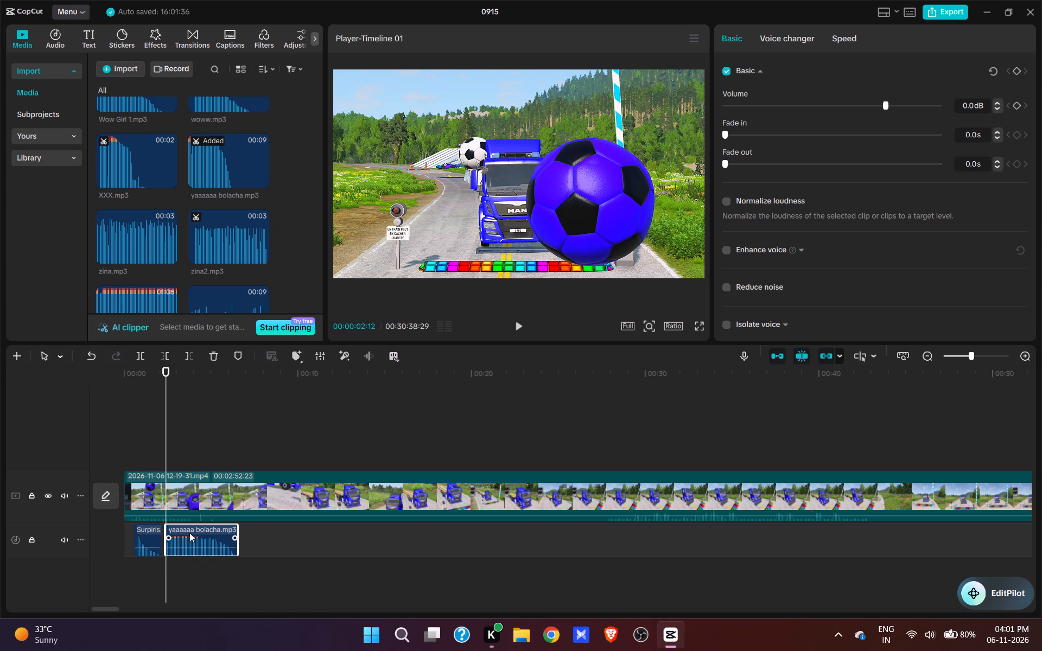
pyautogui.moveTo(189, 531); pyautogui.dragTo(182, 530)
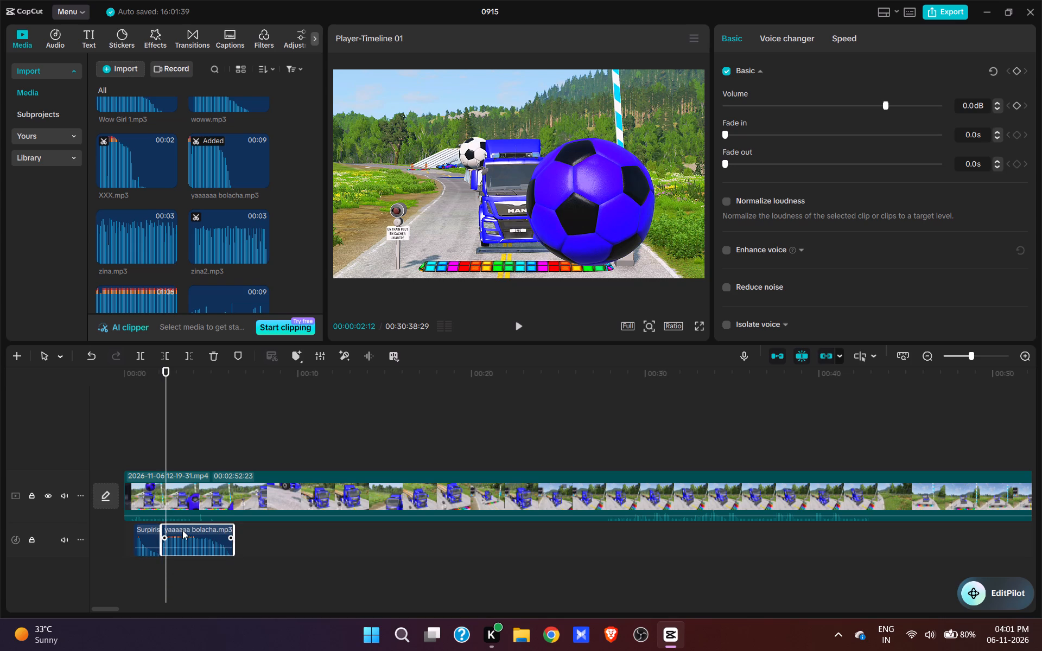
# Play back the opening repeatedly around 00:00:02 to check the transition between the two sound effects against the ball's fall.
pyautogui.click(136, 414)
pyautogui.moveTo(136, 414); pyautogui.dragTo(110, 425)
pyautogui.press('space')
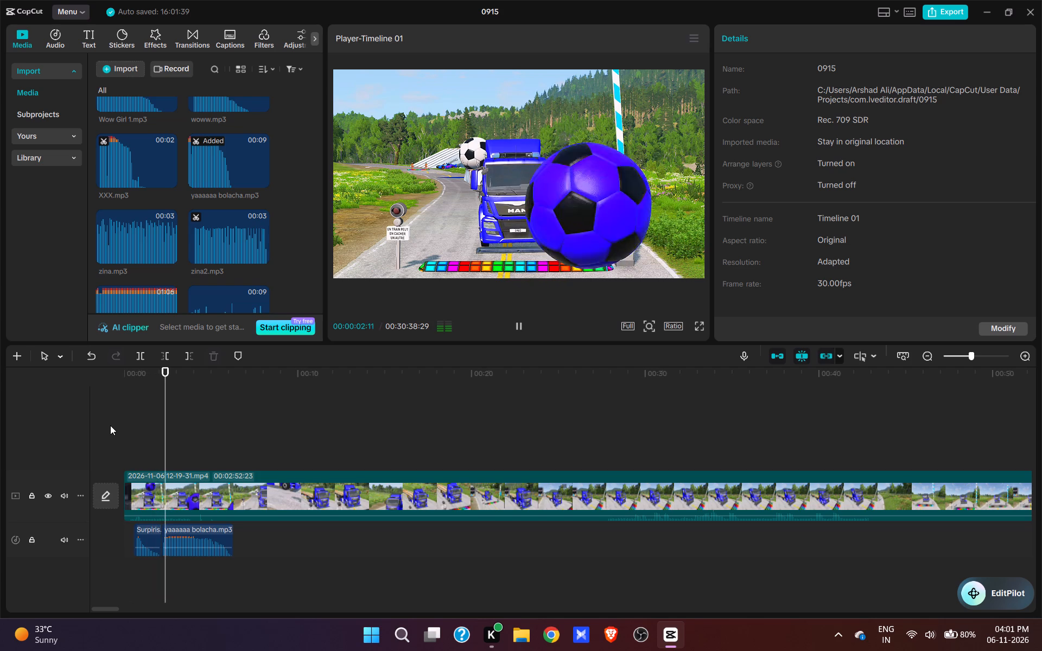
pyautogui.press('space')
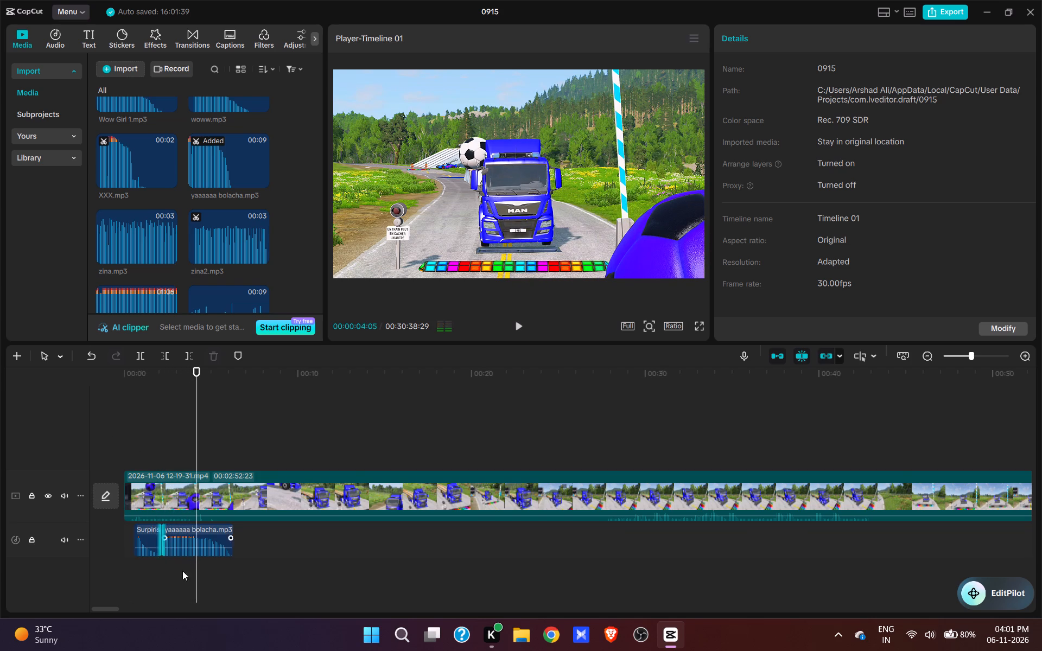
pyautogui.click(176, 587)
pyautogui.press('space')
pyautogui.click(166, 575)
pyautogui.press('space')
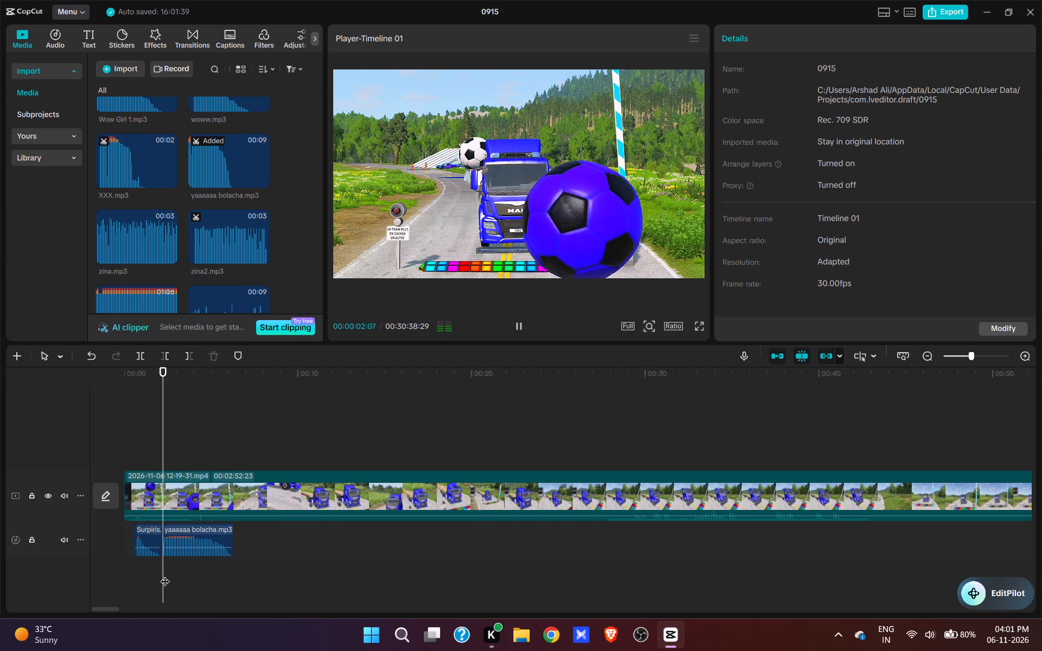
pyautogui.press('space')
pyautogui.click(165, 575)
pyautogui.press('space')
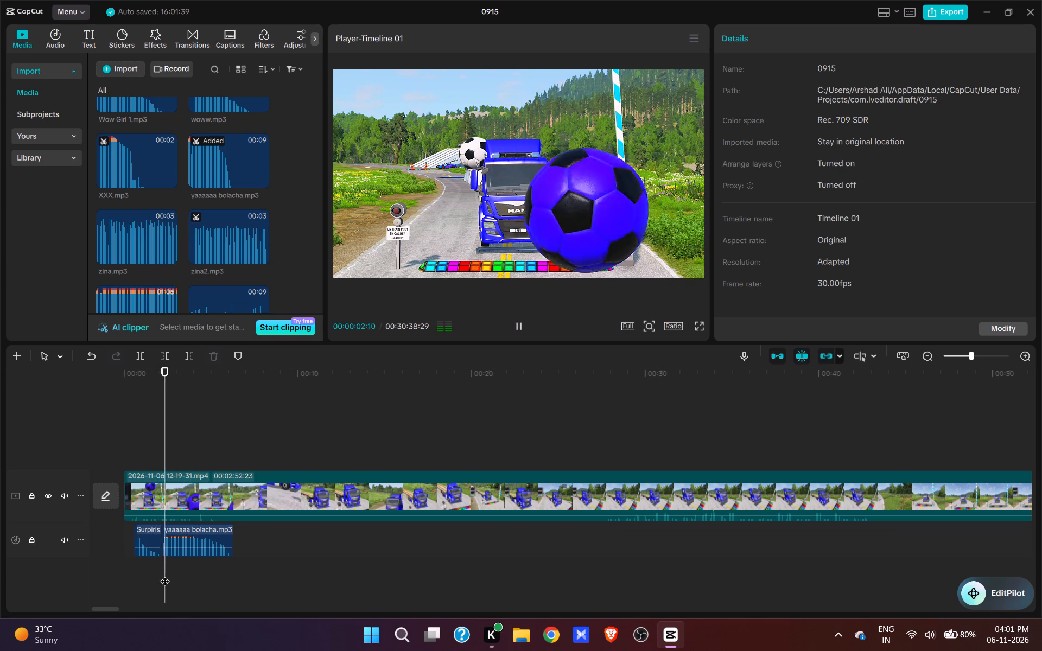
pyautogui.press('space')
# Trim the end of Surpiris.mp3 to 00:00:01:28 and move yaaaaaa bolacha.mp3 back to follow it directly.
pyautogui.click(147, 446)
pyautogui.press('space')
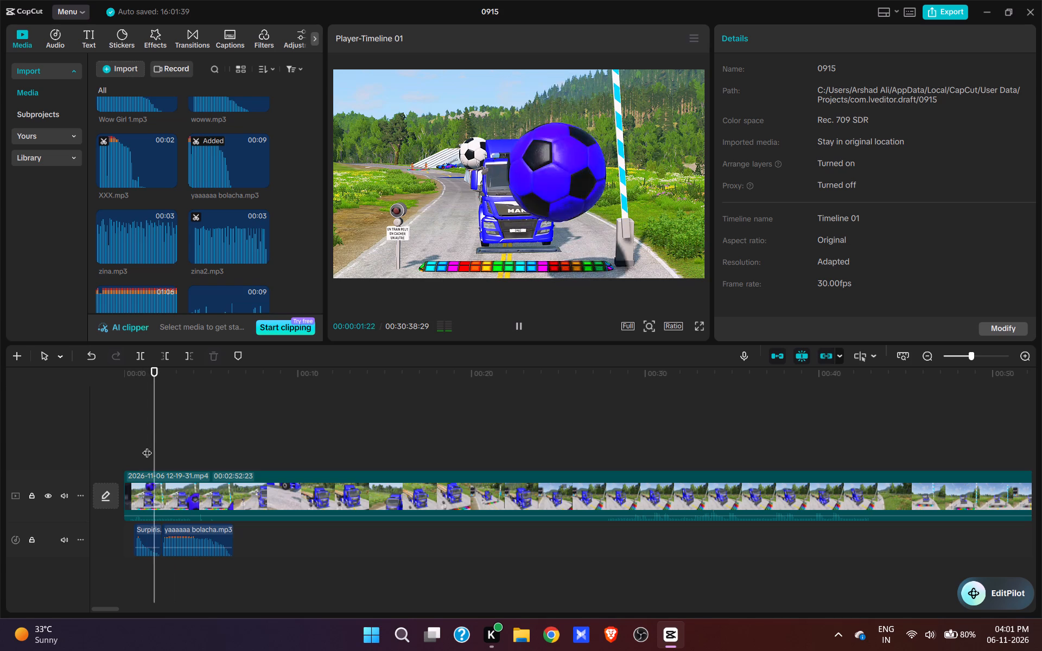
pyautogui.press('space')
pyautogui.click(154, 538)
pyautogui.press('e')
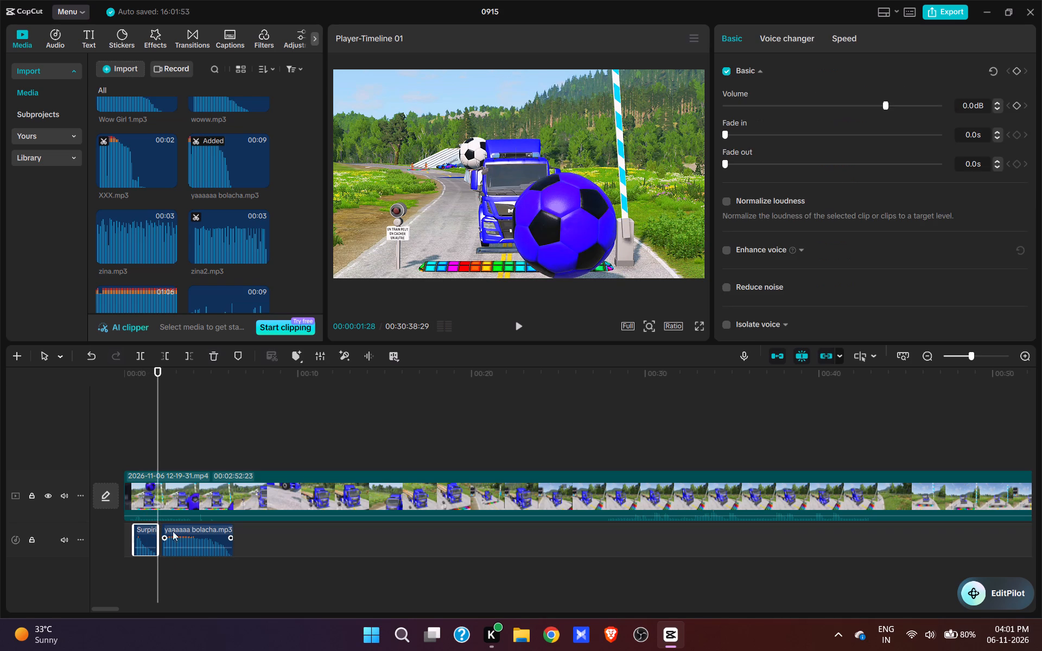
pyautogui.moveTo(187, 529); pyautogui.dragTo(181, 529)
# Play back the opening from the start to check the tightened timing of both sound effects.
pyautogui.press('space')
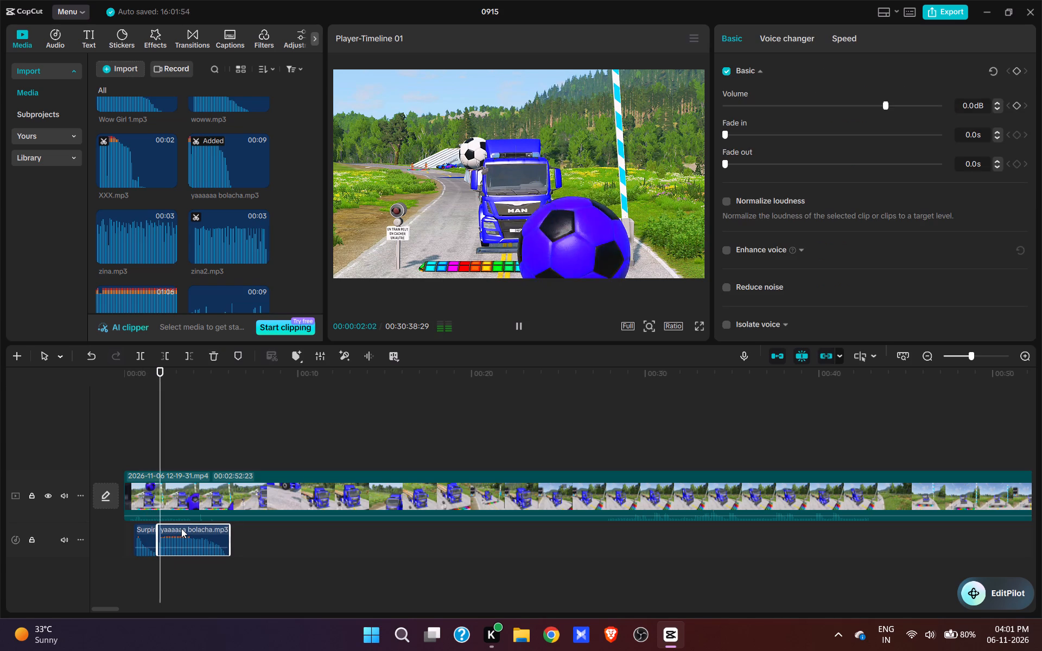
pyautogui.click(132, 450)
pyautogui.press('space')
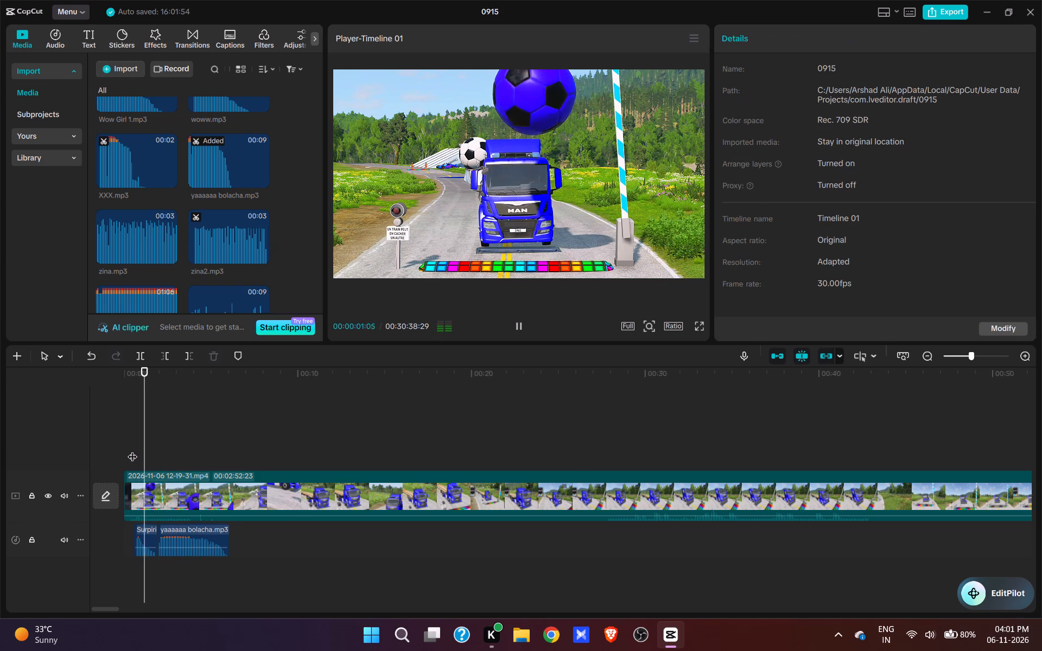
pyautogui.click(132, 450)
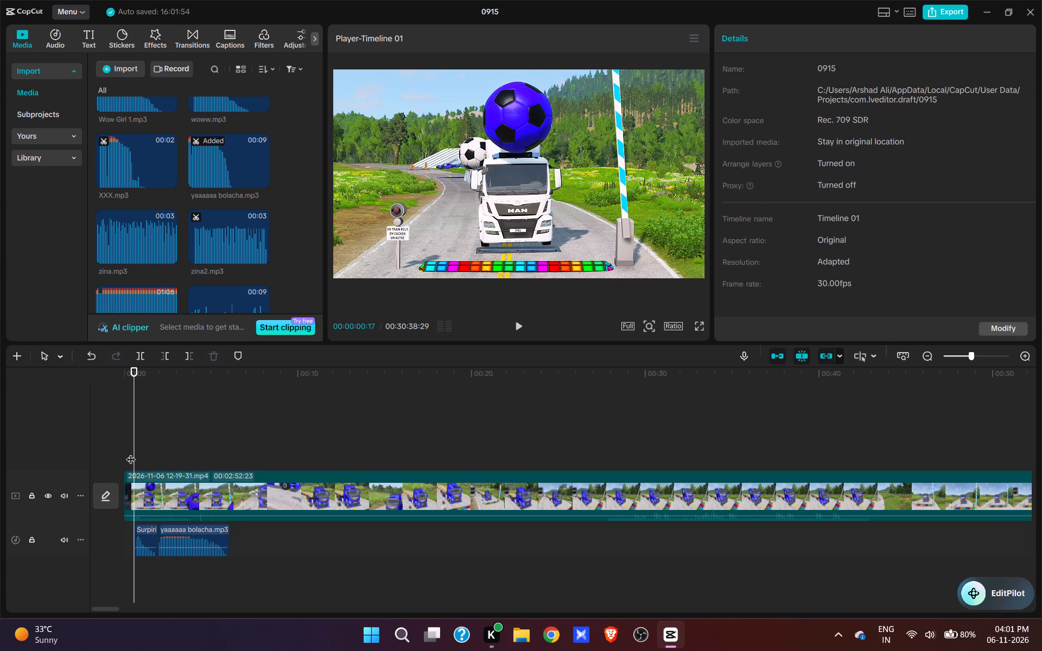
pyautogui.click(131, 452)
pyautogui.moveTo(131, 452); pyautogui.dragTo(120, 456)
pyautogui.press('space')
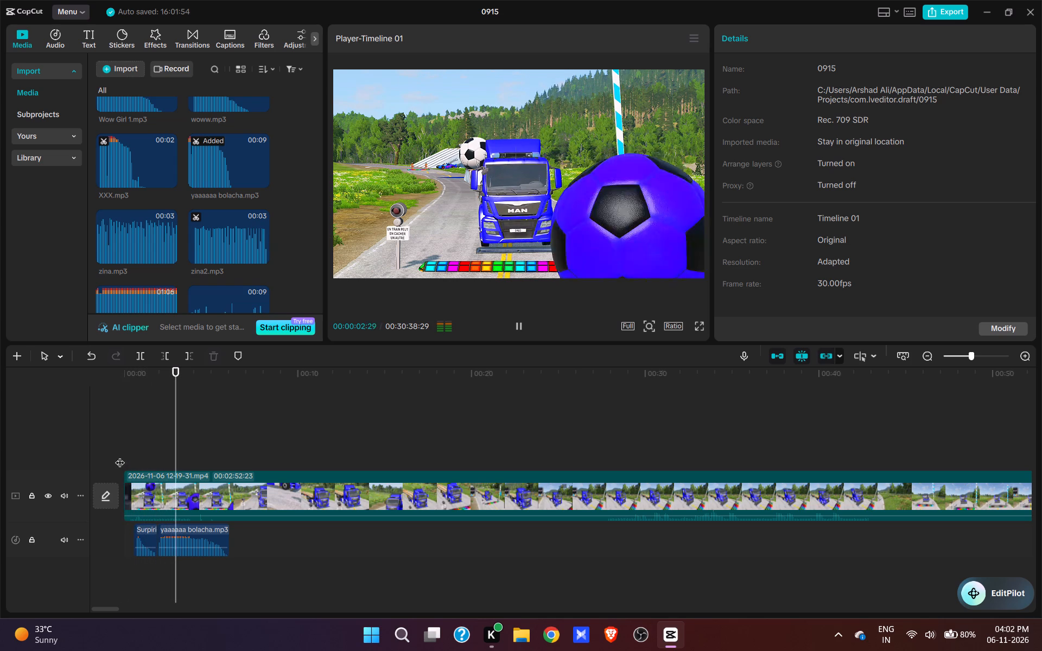
# Trim the end of yaaaaaa bolacha.mp3 at 00:00:03:24 and split the video at the same point.
pyautogui.press('space')
pyautogui.press('space')
pyautogui.press('space')
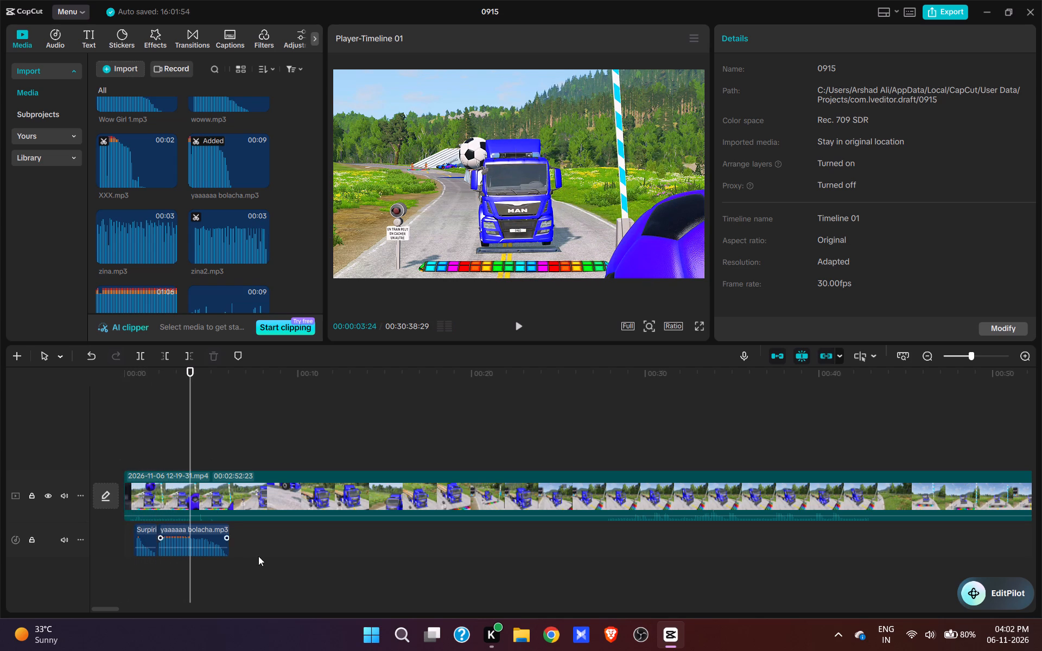
pyautogui.click(216, 540)
pyautogui.press('e')
pyautogui.click(193, 504)
pyautogui.press('w')
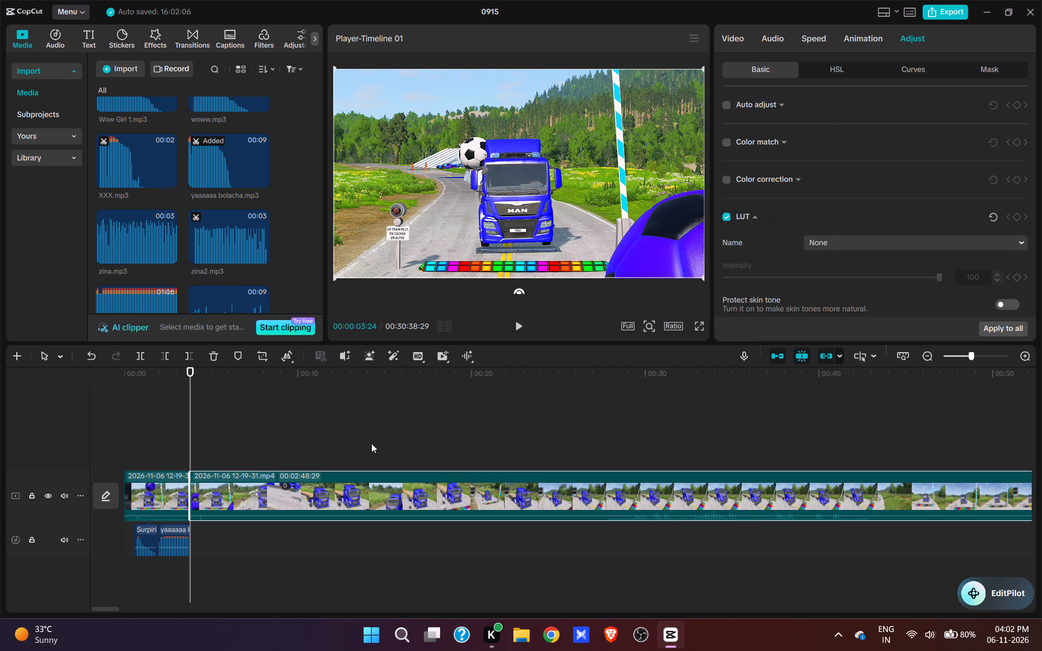
# Cut the footage between the split at 00:00:03:24 and 00:00:28:24, just before the barrier under the truck rises.
pyautogui.click(366, 455)
pyautogui.press('space')
pyautogui.click(606, 452)
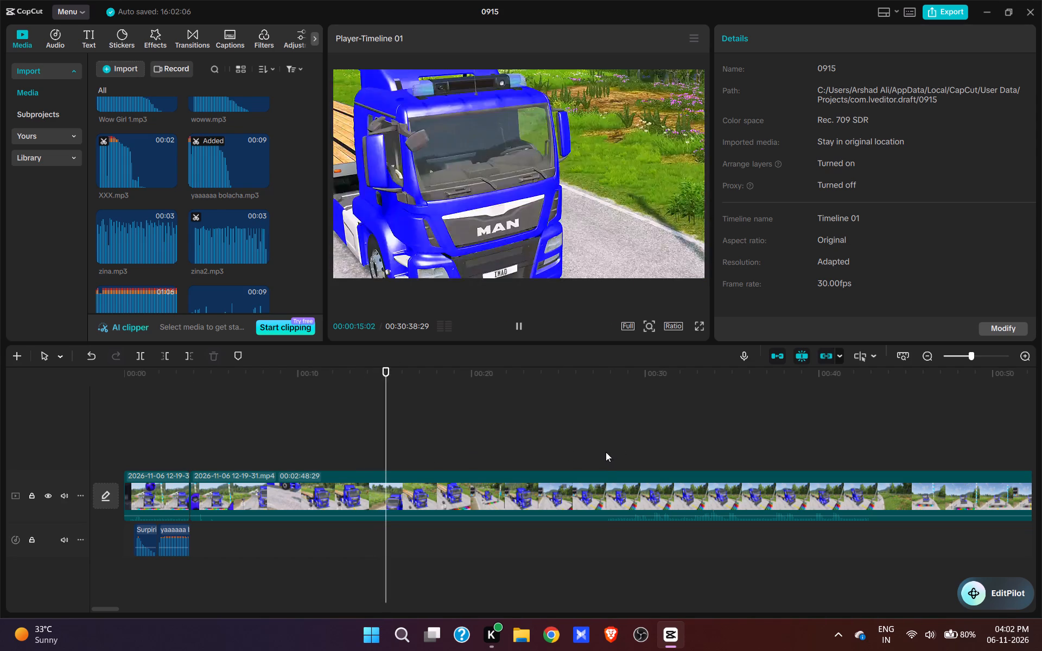
pyautogui.press('space')
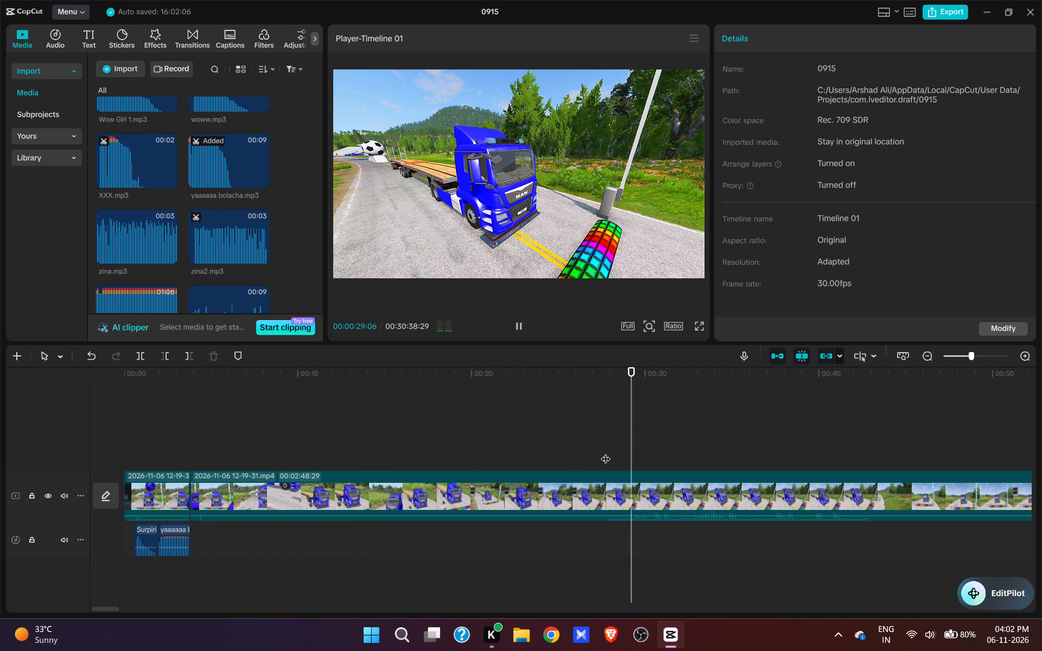
pyautogui.press('space')
pyautogui.click(626, 456)
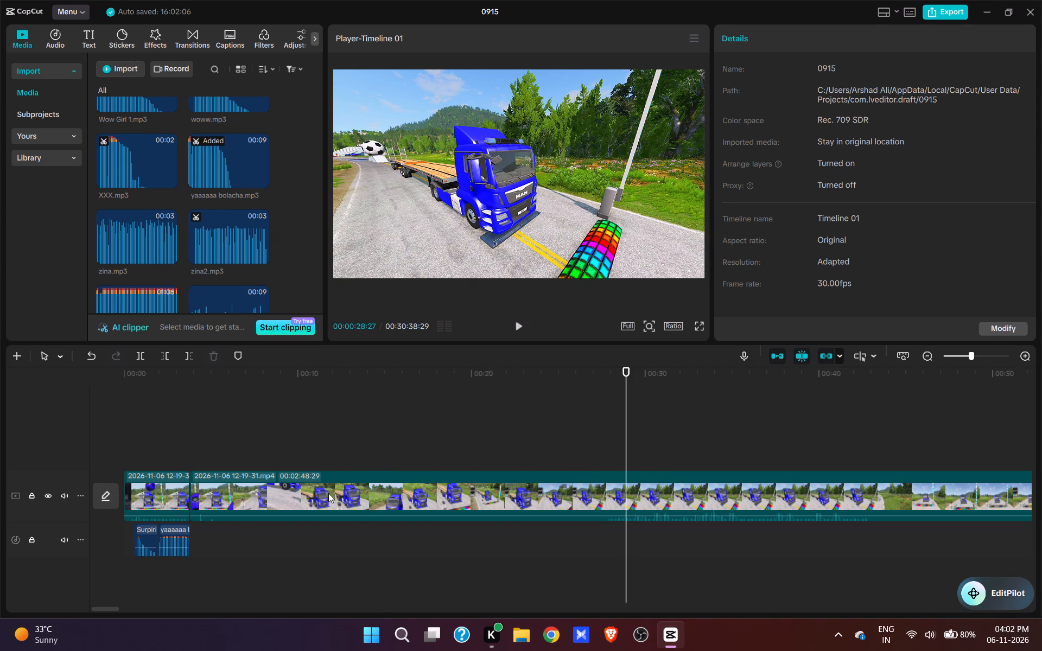
pyautogui.moveTo(160, 516); pyautogui.dragTo(158, 535)
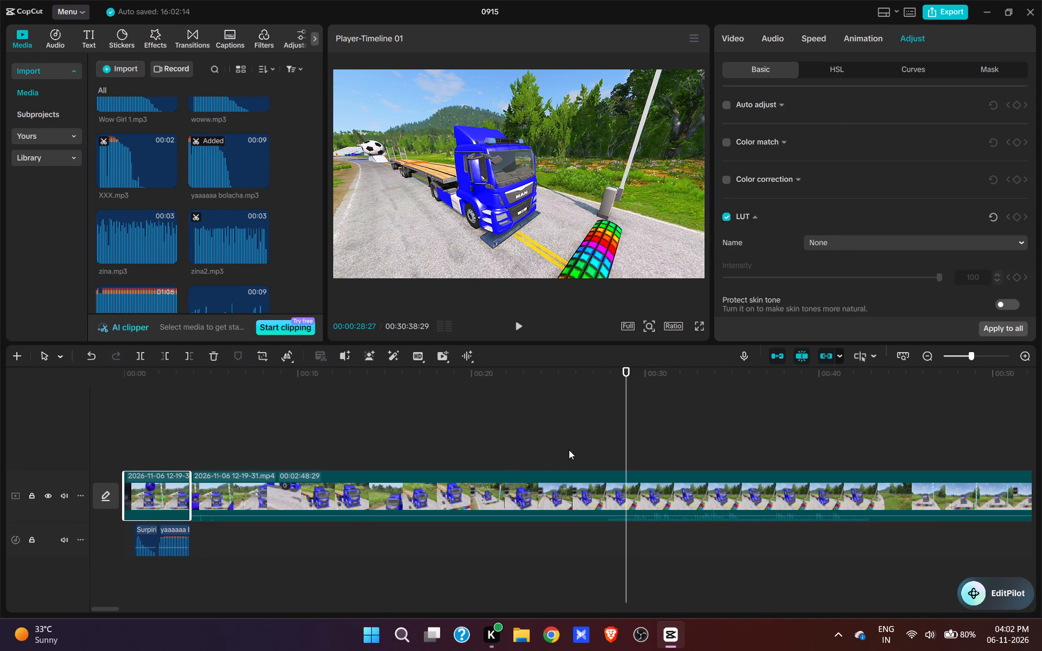
pyautogui.click(612, 446)
pyautogui.press('space')
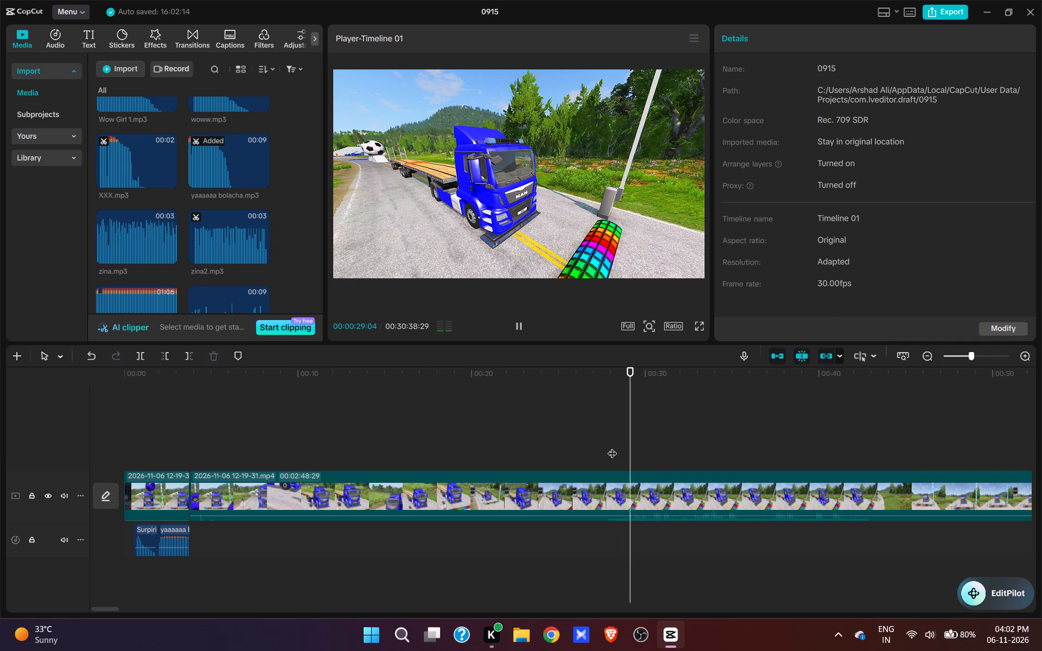
pyautogui.press('space')
pyautogui.click(625, 451)
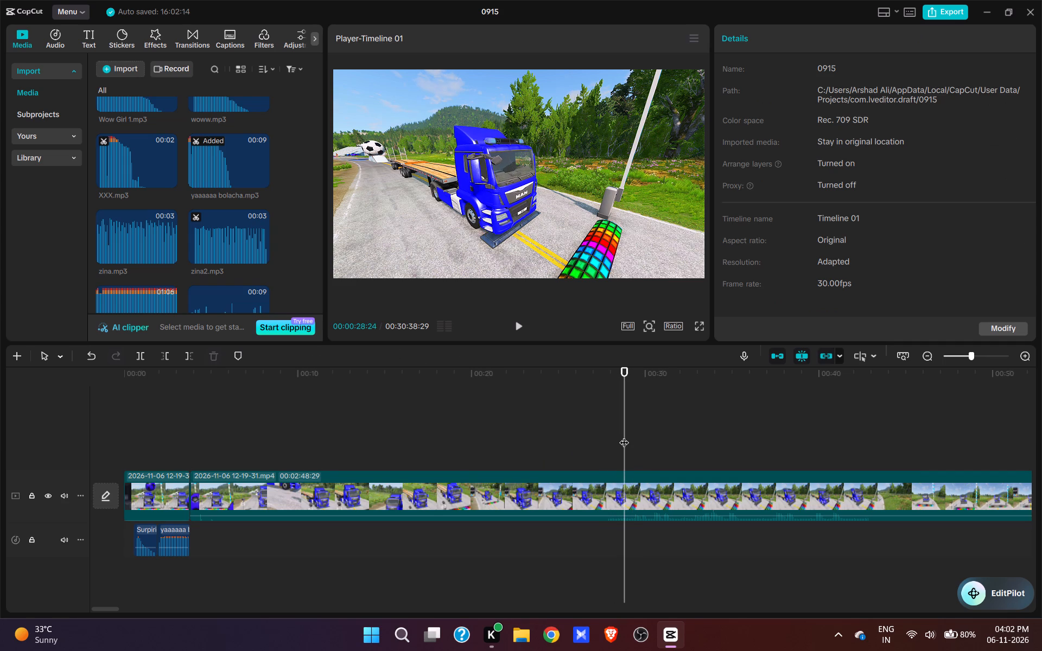
pyautogui.press('q')
# Trim five more frames off the start of the second video clip so it opens closer to the barrier's rise.
pyautogui.press('space')
pyautogui.press('space')
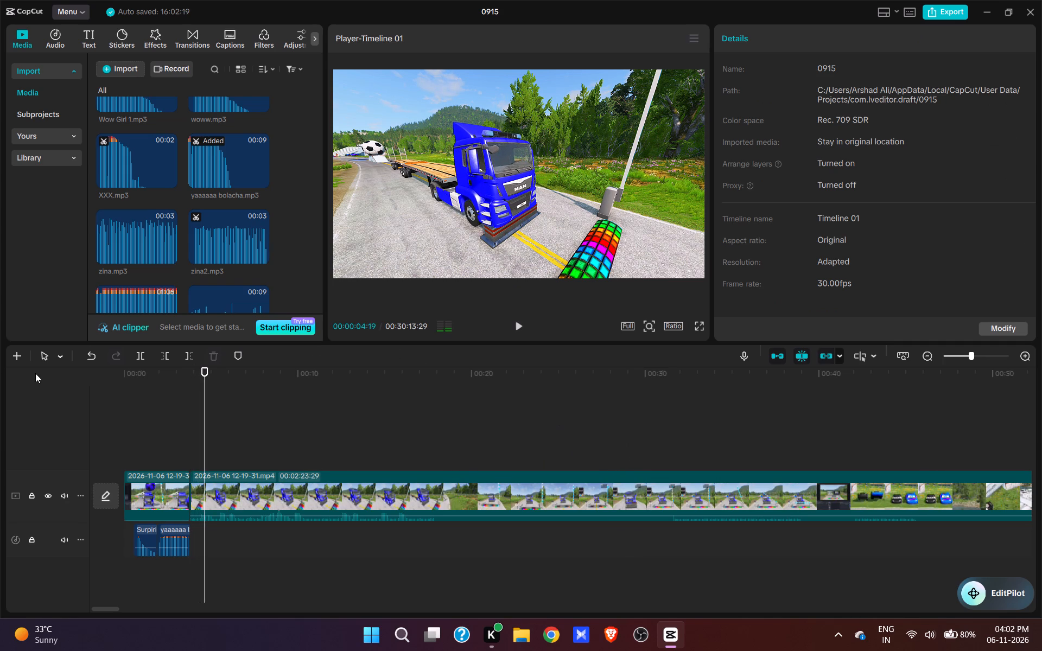
pyautogui.click(193, 423)
pyautogui.press('space')
pyautogui.press('space')
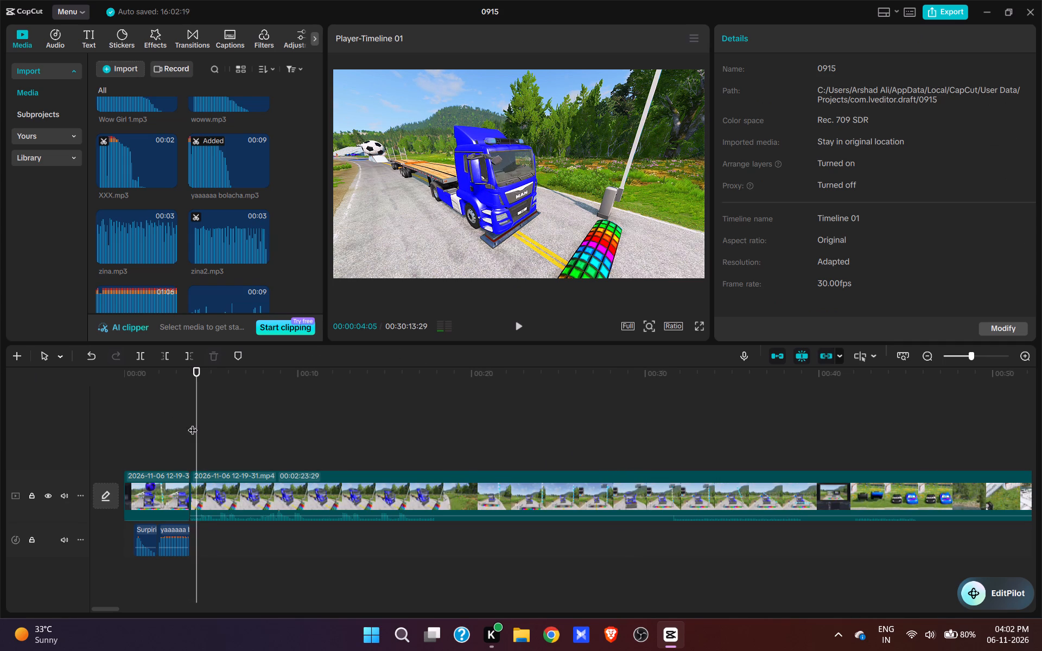
pyautogui.click(193, 423)
pyautogui.press('space')
pyautogui.press('space')
pyautogui.write('q')
# Add the Crane Low.mp3 sound effect at 00:00:03:24, where the second video clip begins.
pyautogui.press('space')
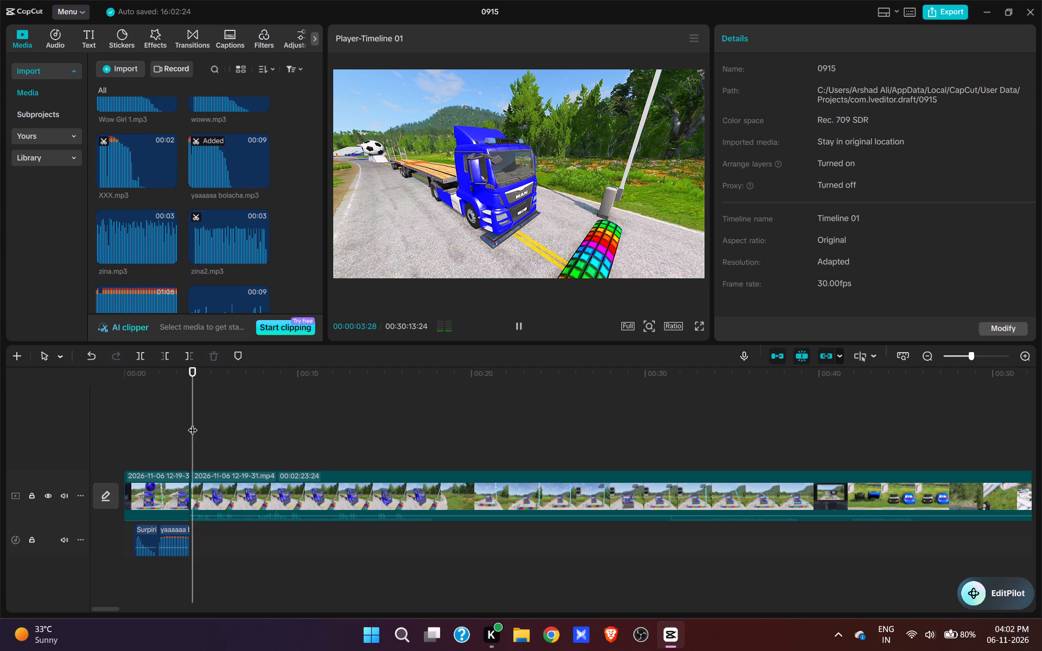
pyautogui.press('space')
pyautogui.click(193, 423)
pyautogui.scroll(9, 213, 232)
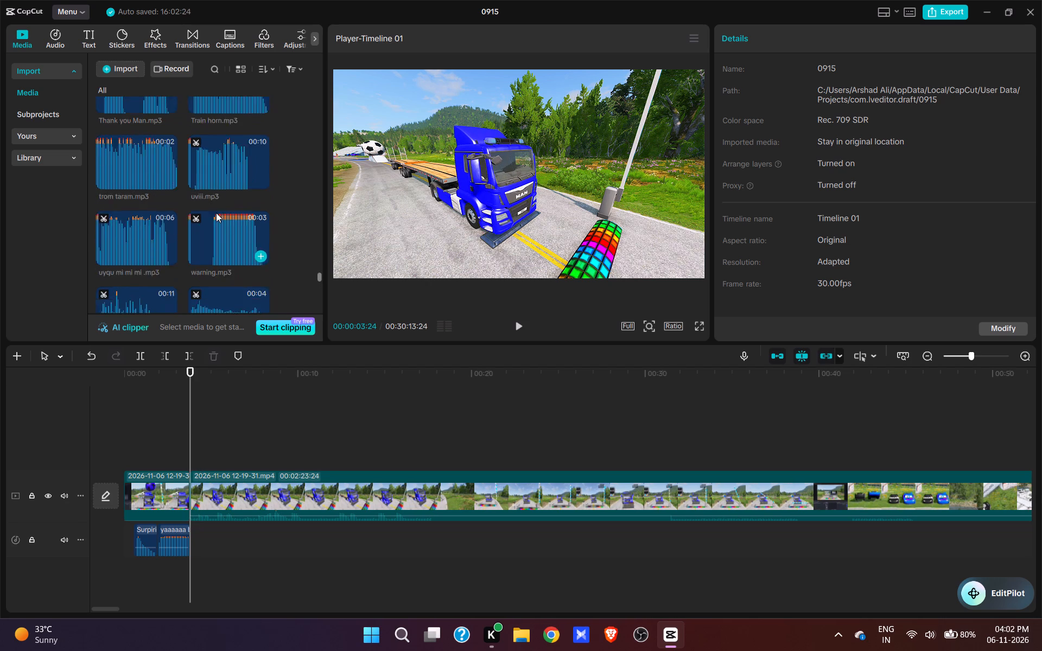
pyautogui.scroll(20, 216, 213)
pyautogui.scroll(20, 216, 213)
pyautogui.scroll(15, 216, 213)
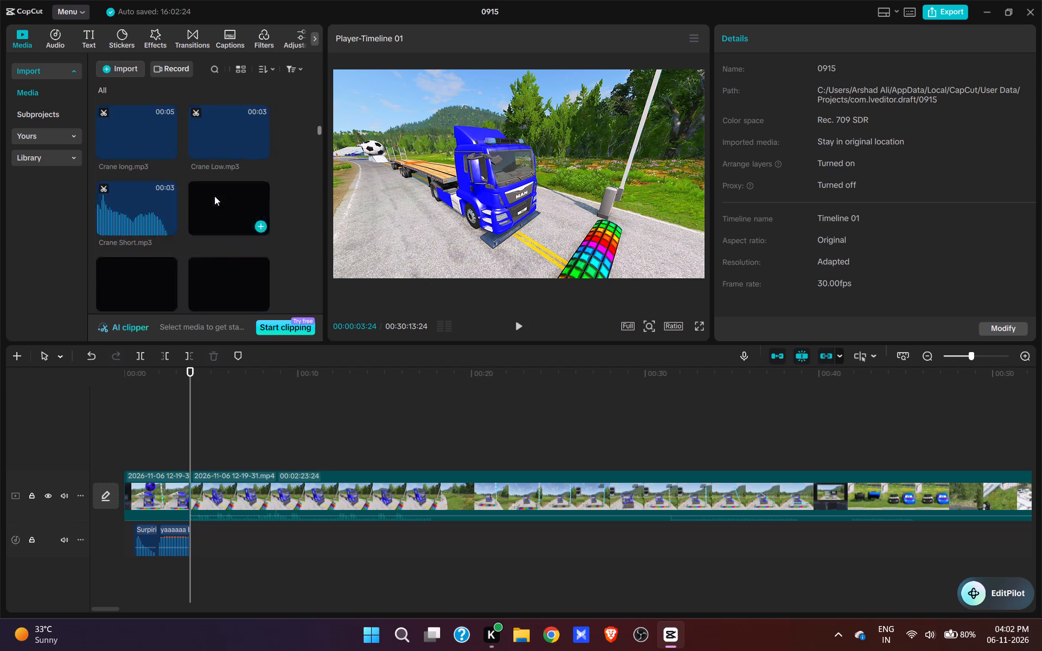
pyautogui.scroll(18, 214, 196)
pyautogui.scroll(-3, 246, 195)
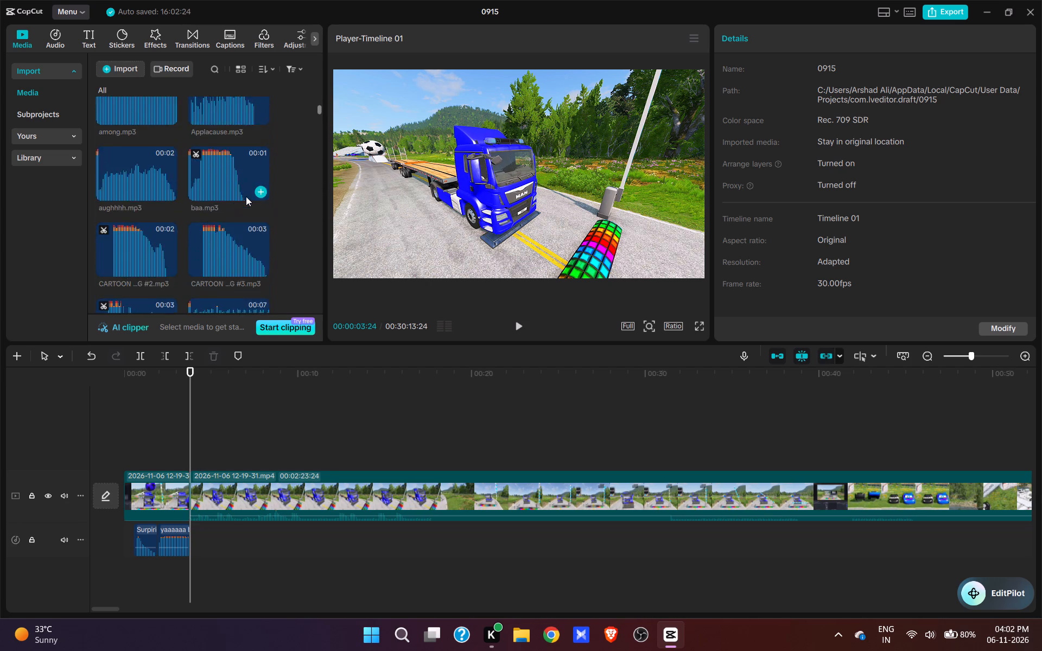
pyautogui.scroll(-7, 246, 196)
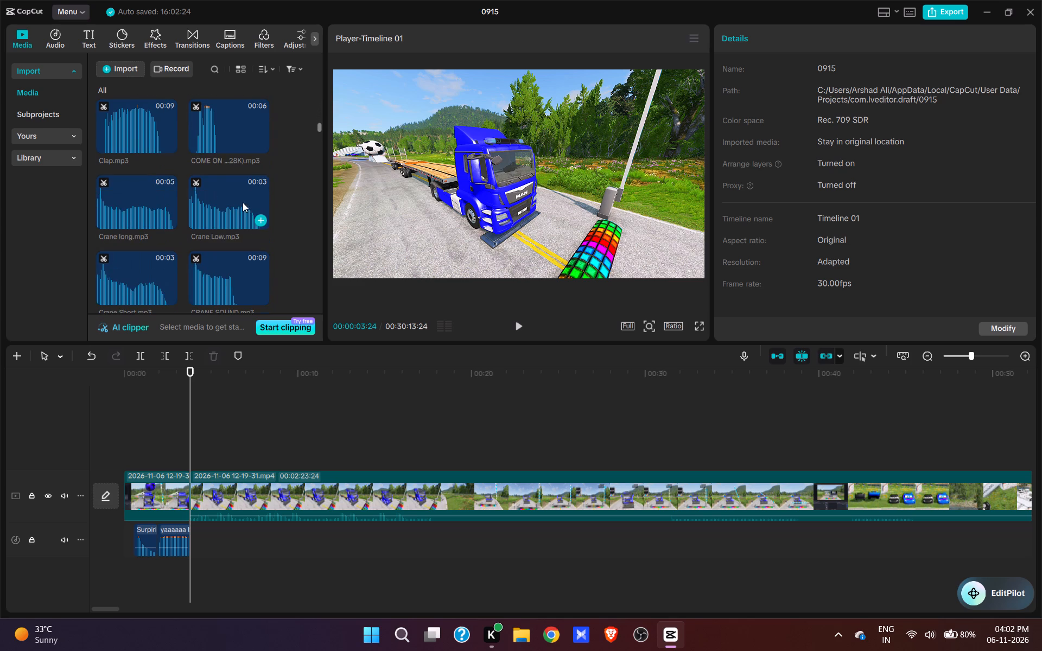
pyautogui.click(209, 220)
pyautogui.click(251, 219)
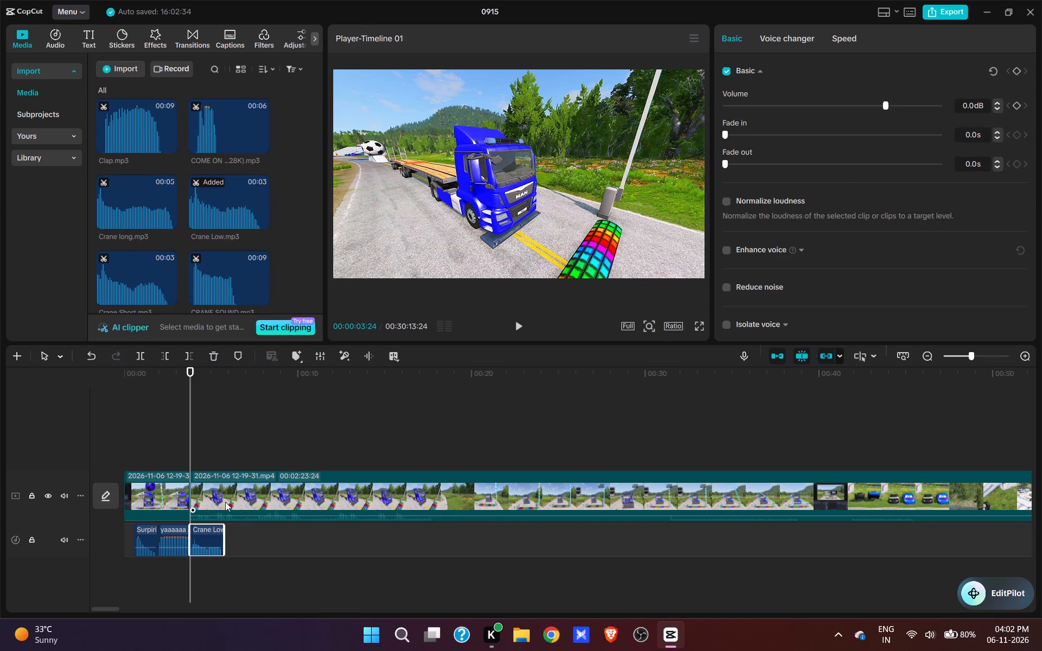
# Cut about 10 seconds off the start of the second video clip so it opens just before the barrier's next rise.
pyautogui.press('space')
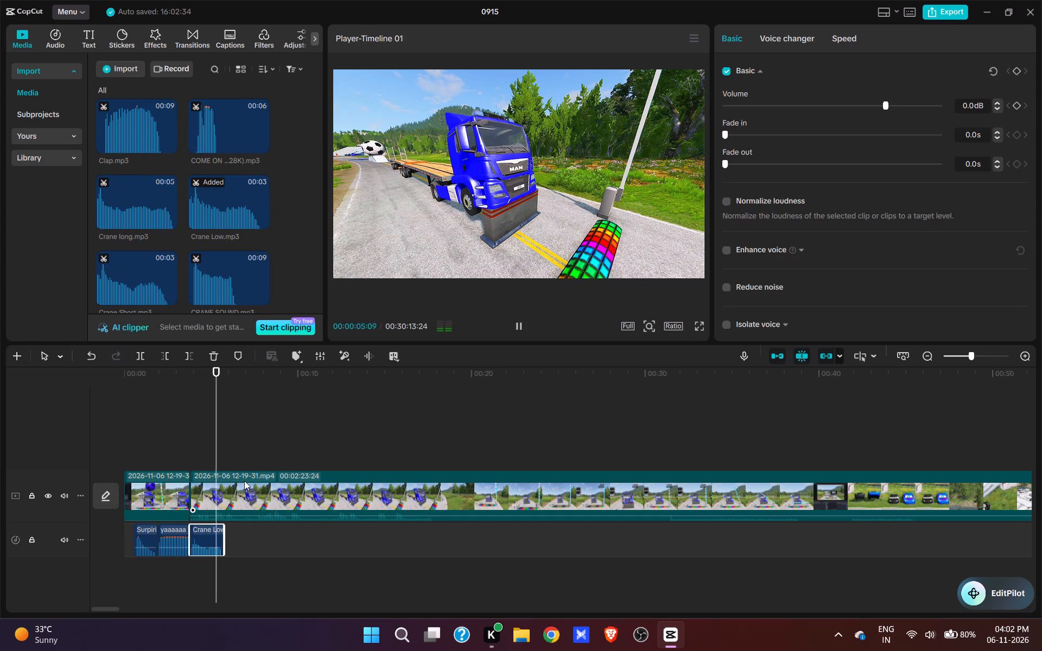
pyautogui.press('space')
pyautogui.press('space')
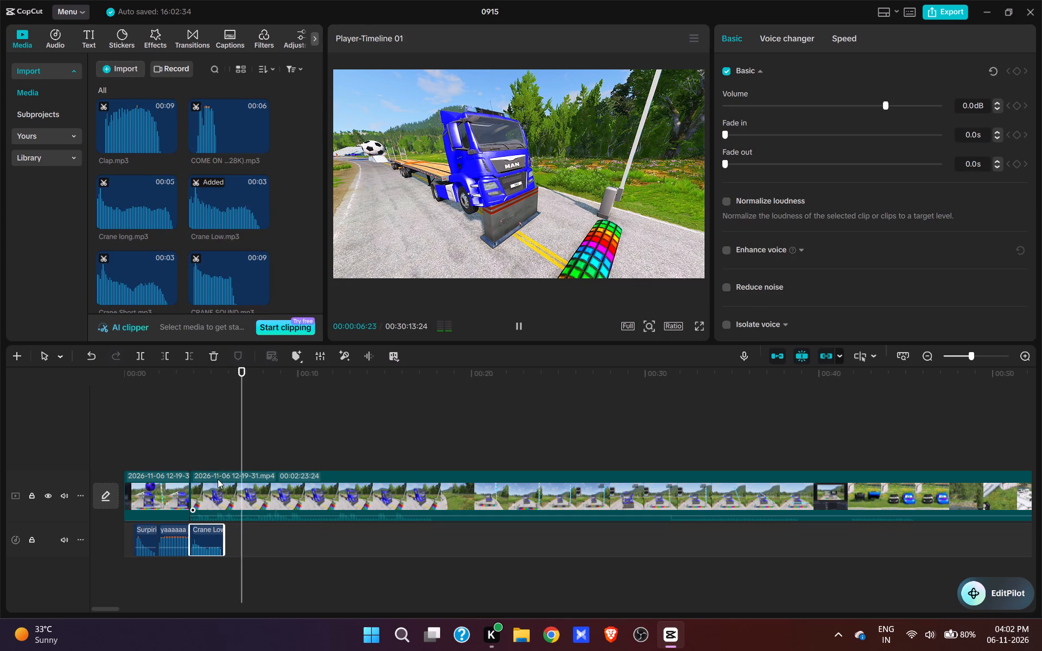
pyautogui.click(223, 474)
pyautogui.click(227, 452)
pyautogui.moveTo(227, 452); pyautogui.dragTo(270, 456)
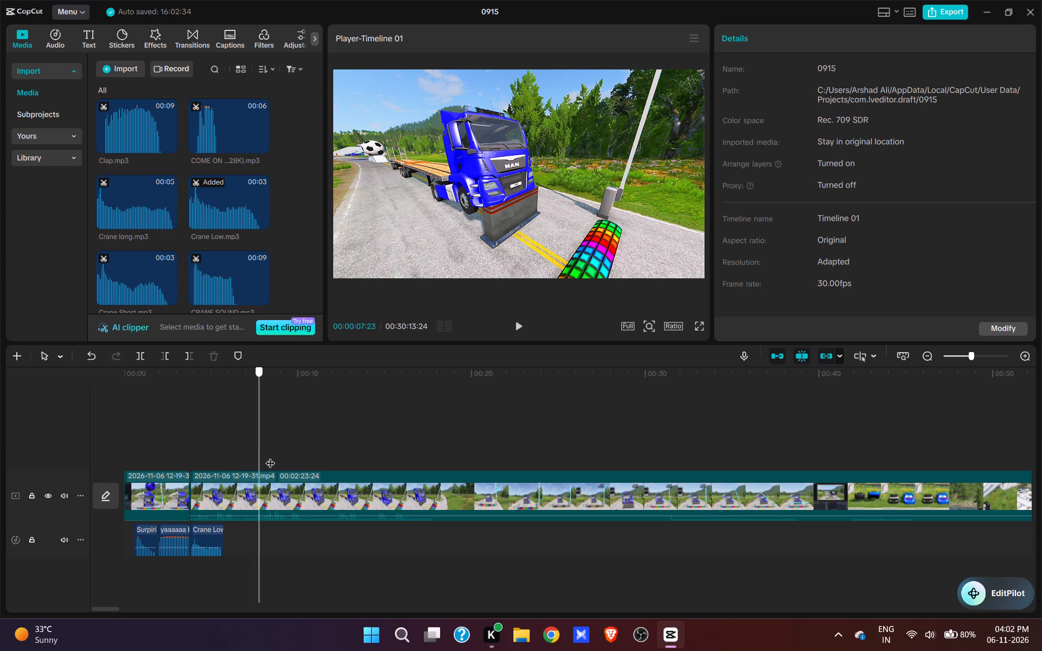
pyautogui.moveTo(270, 456); pyautogui.dragTo(372, 461)
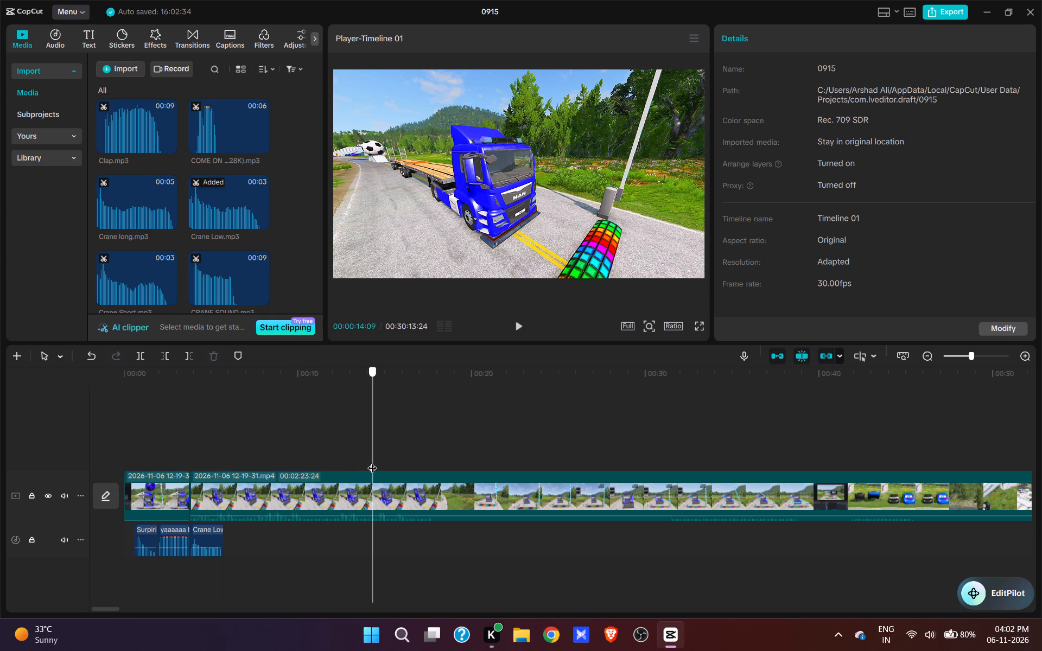
pyautogui.moveTo(372, 461); pyautogui.dragTo(353, 454)
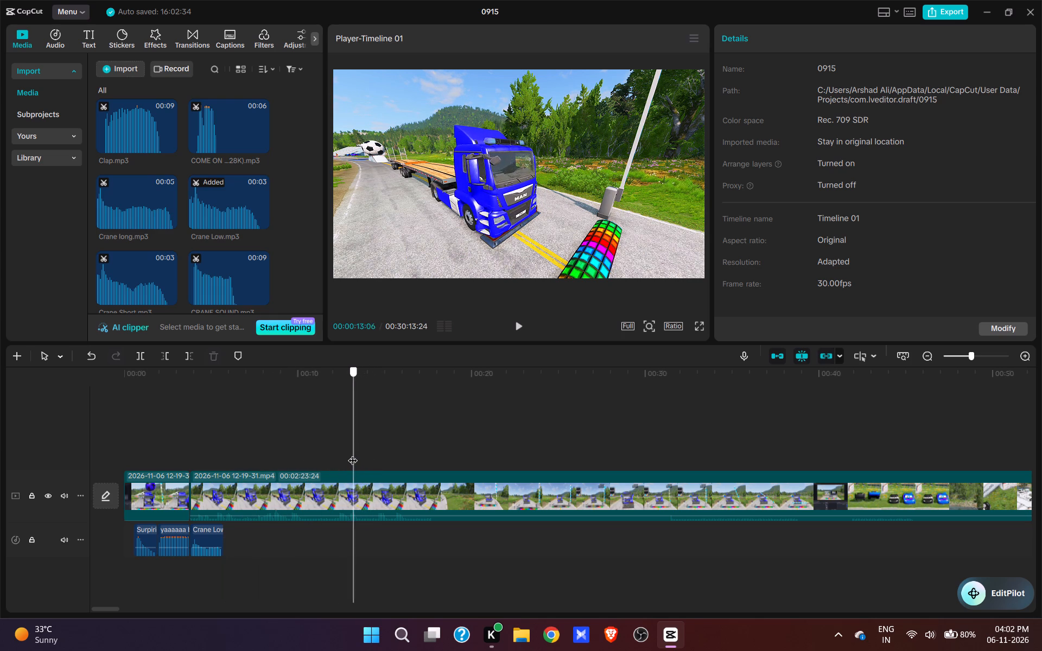
pyautogui.moveTo(353, 454); pyautogui.dragTo(359, 456)
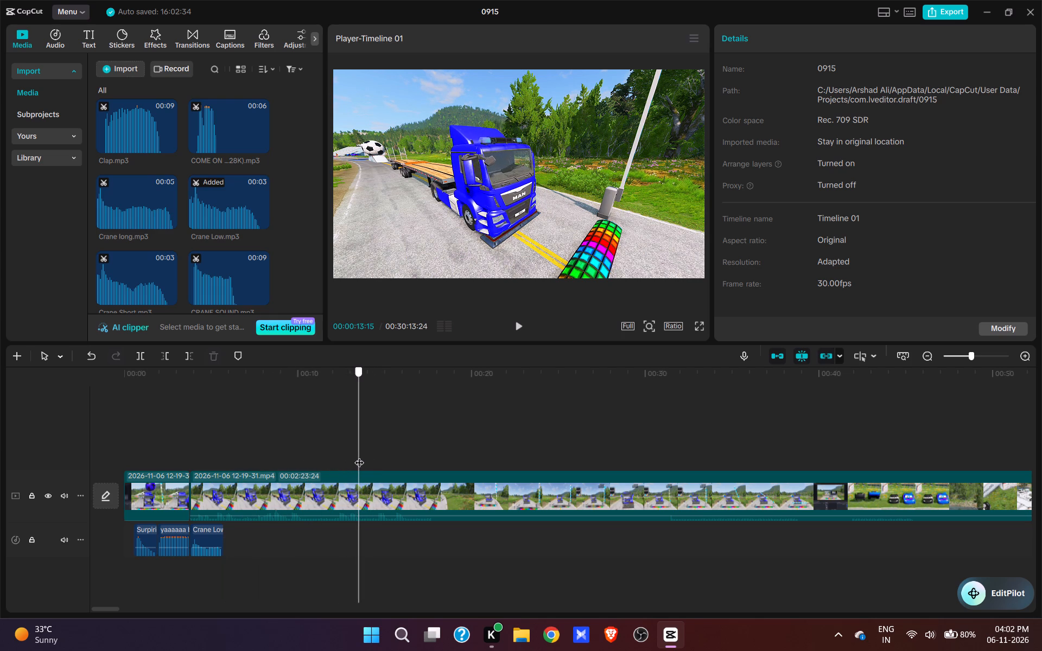
pyautogui.moveTo(359, 456); pyautogui.dragTo(374, 461)
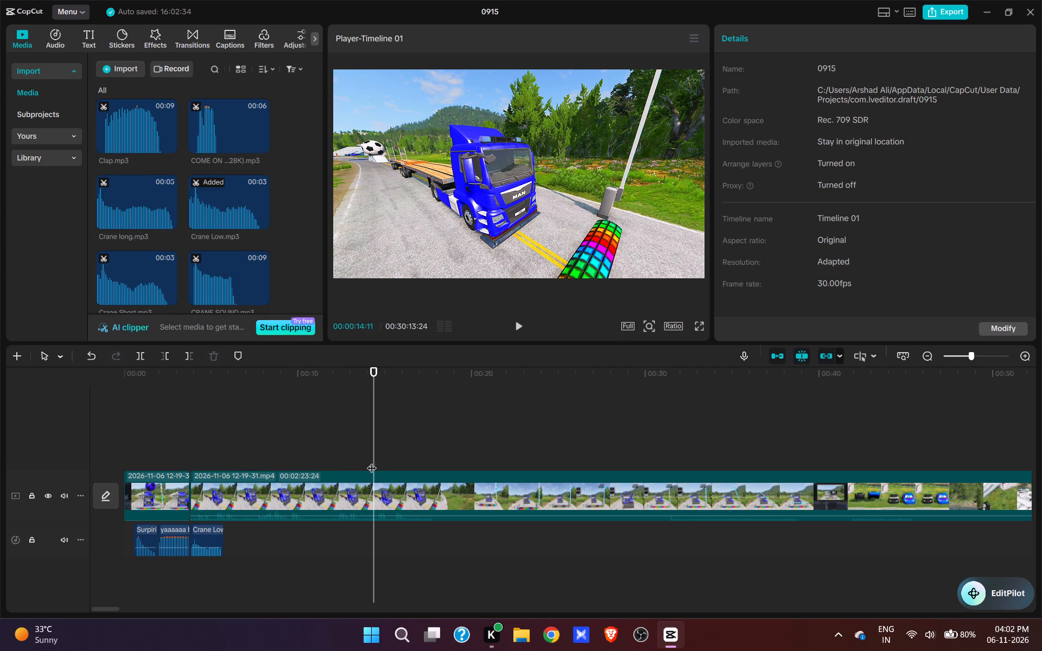
pyautogui.click(366, 462)
pyautogui.press('space')
pyautogui.click(353, 465)
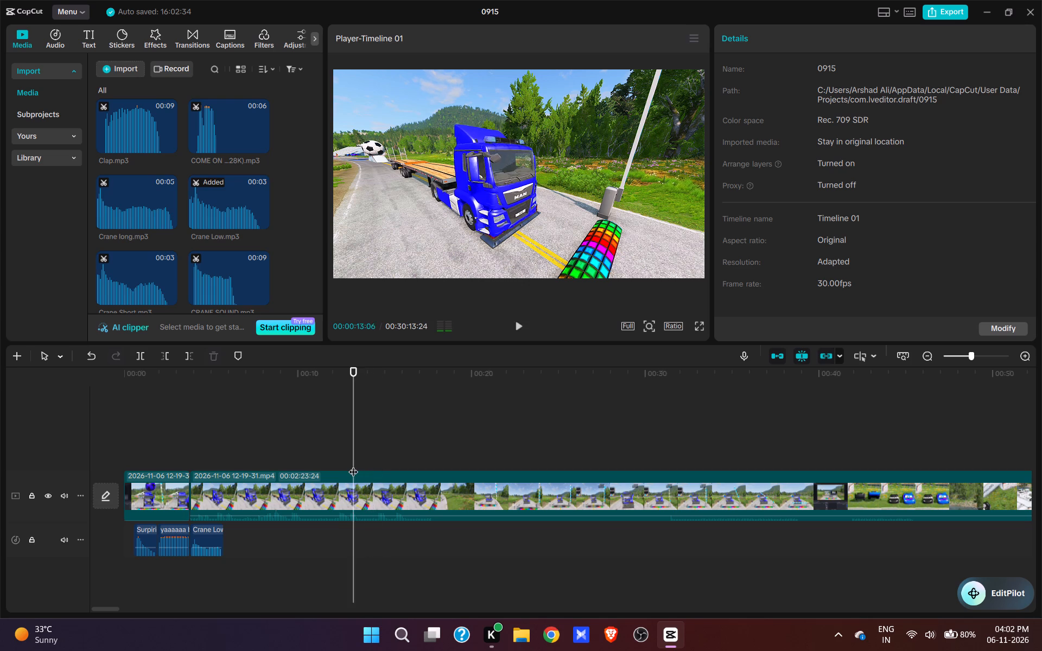
pyautogui.press('space')
pyautogui.press('space')
pyautogui.write('q')
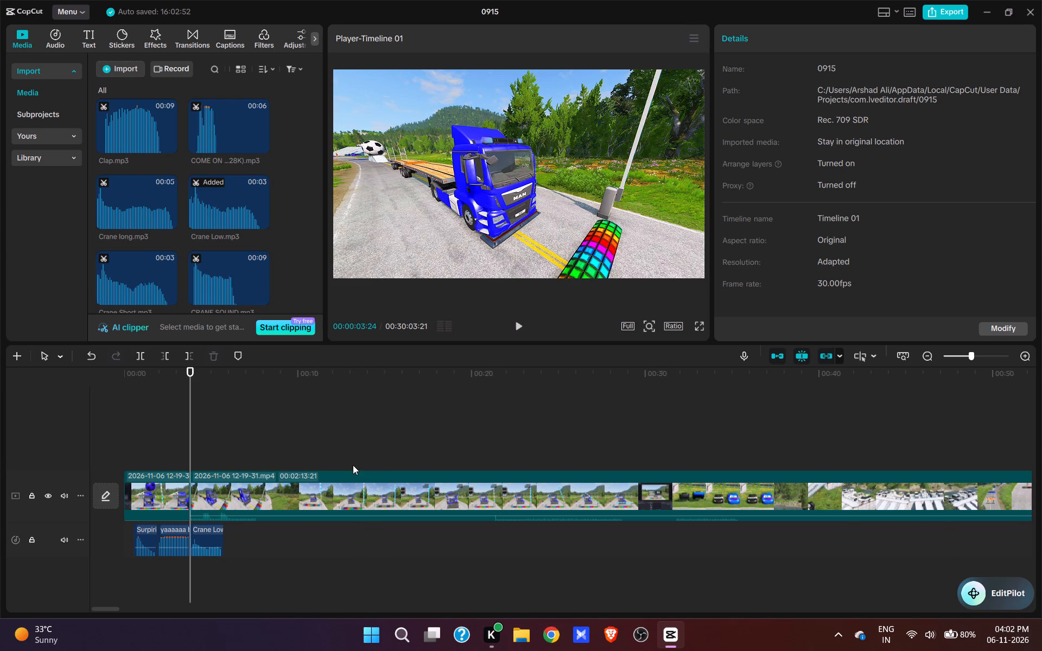
# Split the video at 00:00:06:05, once the barrier has risen and lifted the front of the blue truck.
pyautogui.press('space')
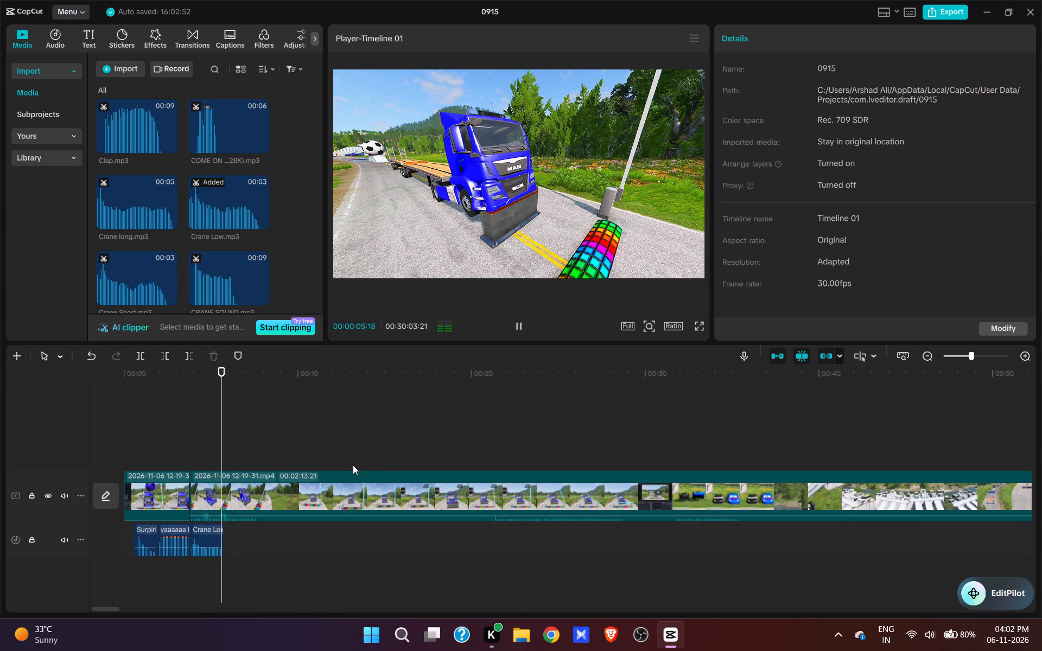
pyautogui.press('space')
pyautogui.click(173, 433)
pyautogui.moveTo(173, 433); pyautogui.dragTo(47, 439)
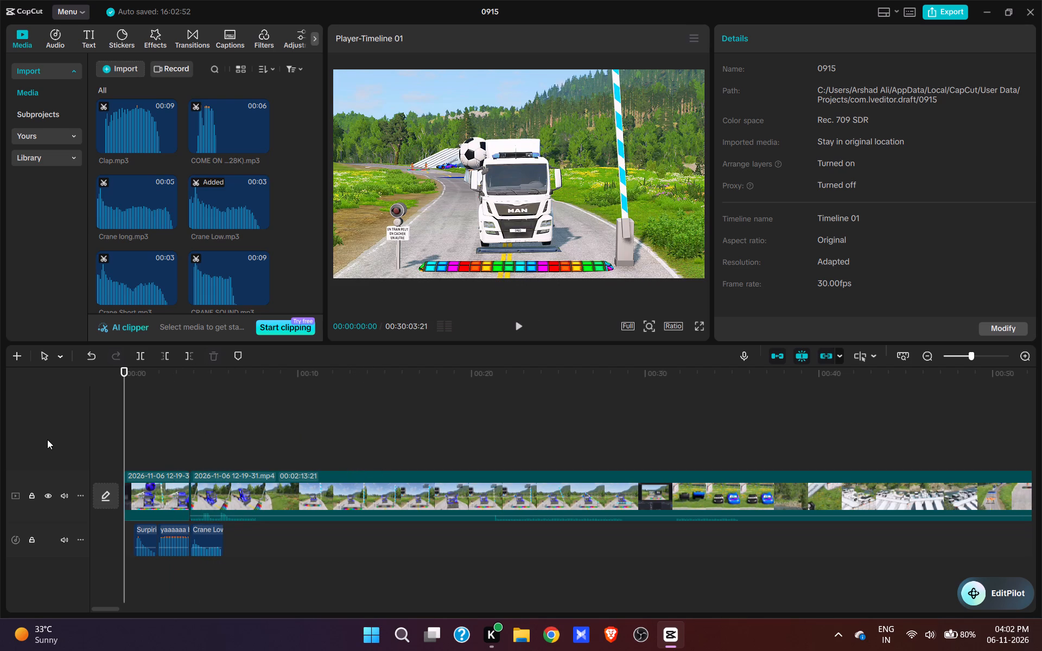
pyautogui.press('space')
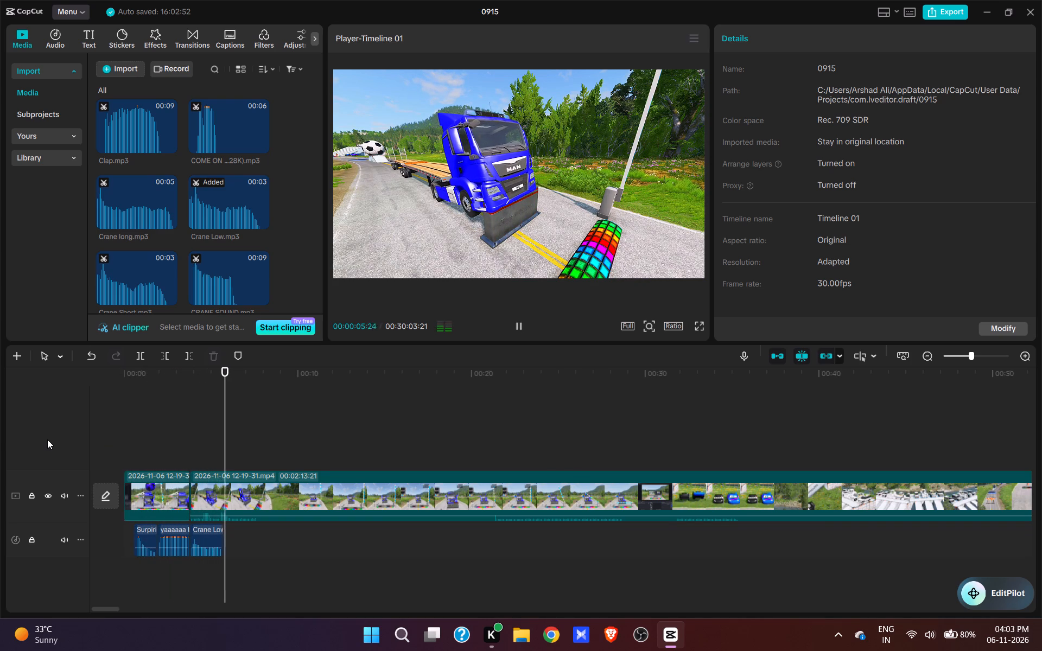
pyautogui.click(213, 443)
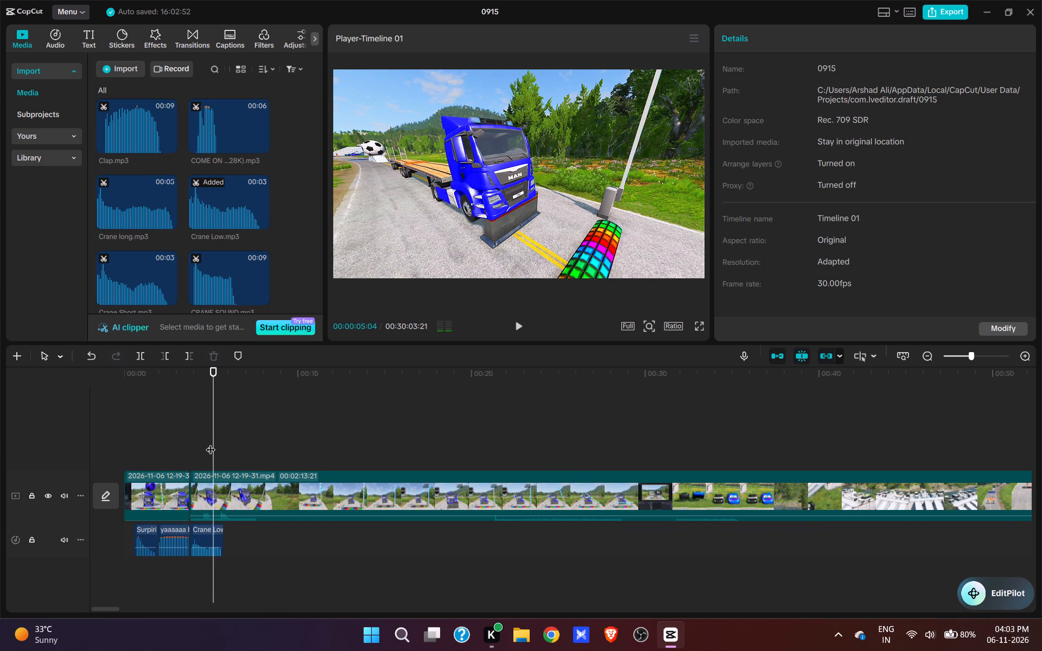
pyautogui.press('space')
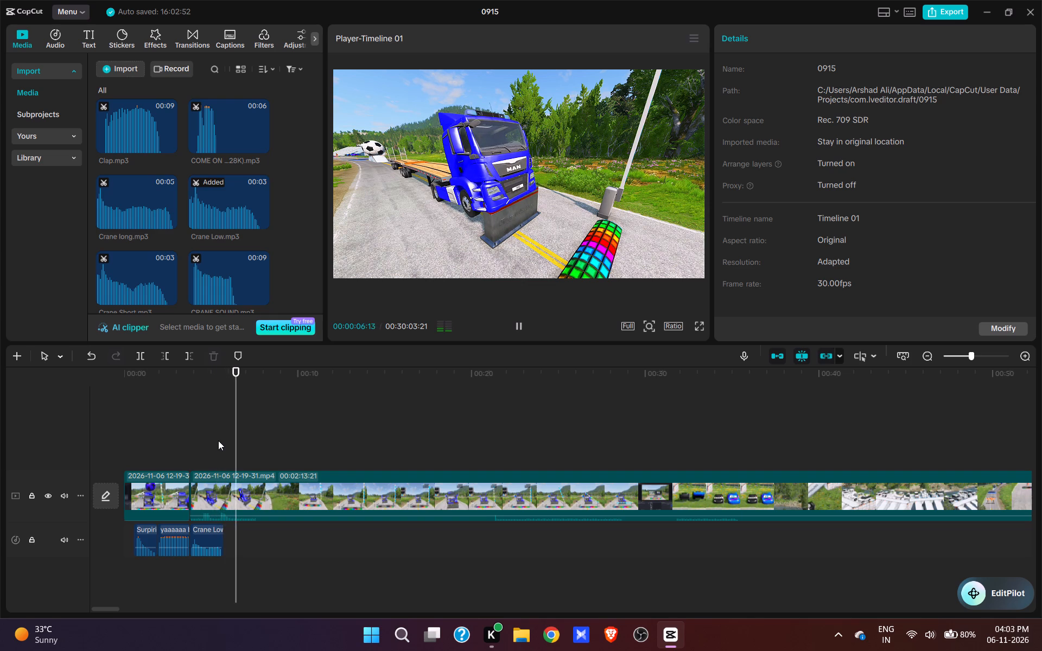
pyautogui.click(227, 443)
pyautogui.press('space')
pyautogui.click(206, 446)
pyautogui.press('space')
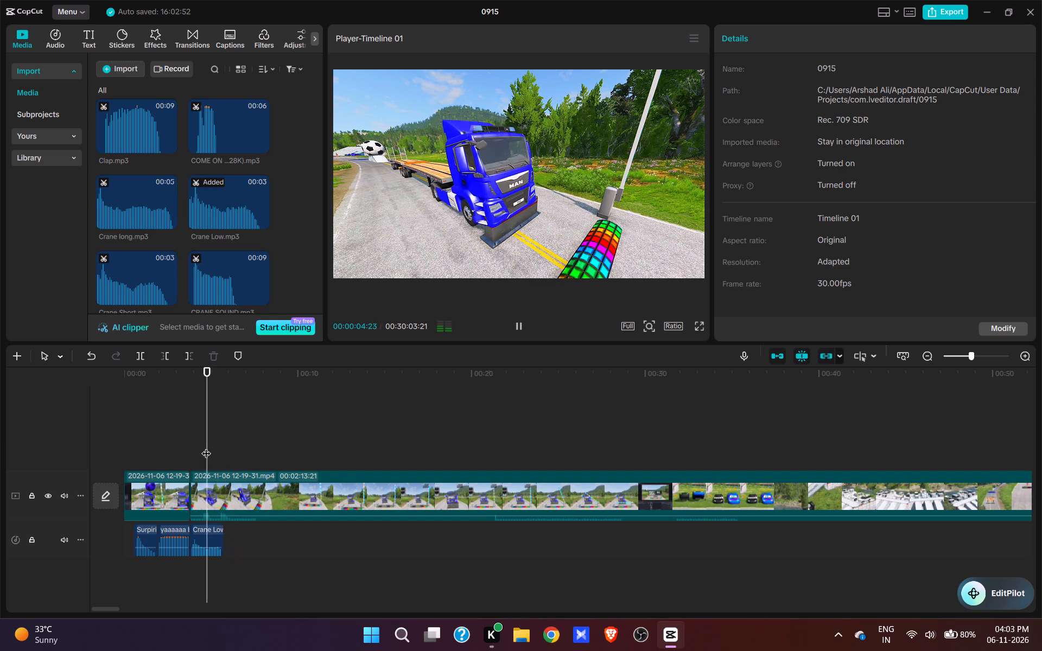
pyautogui.press('space')
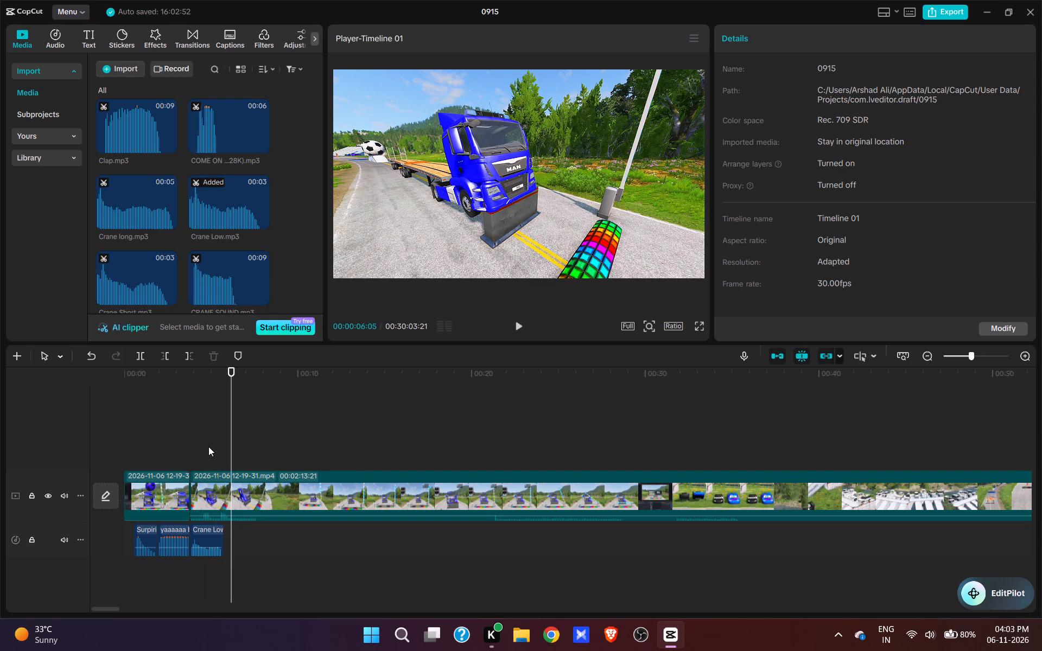
pyautogui.press('w')
# Cut the footage between the split at 00:00:06:05 and 00:00:22:22, just before the striped gate arm starts lowering.
pyautogui.click(489, 431)
pyautogui.press('space')
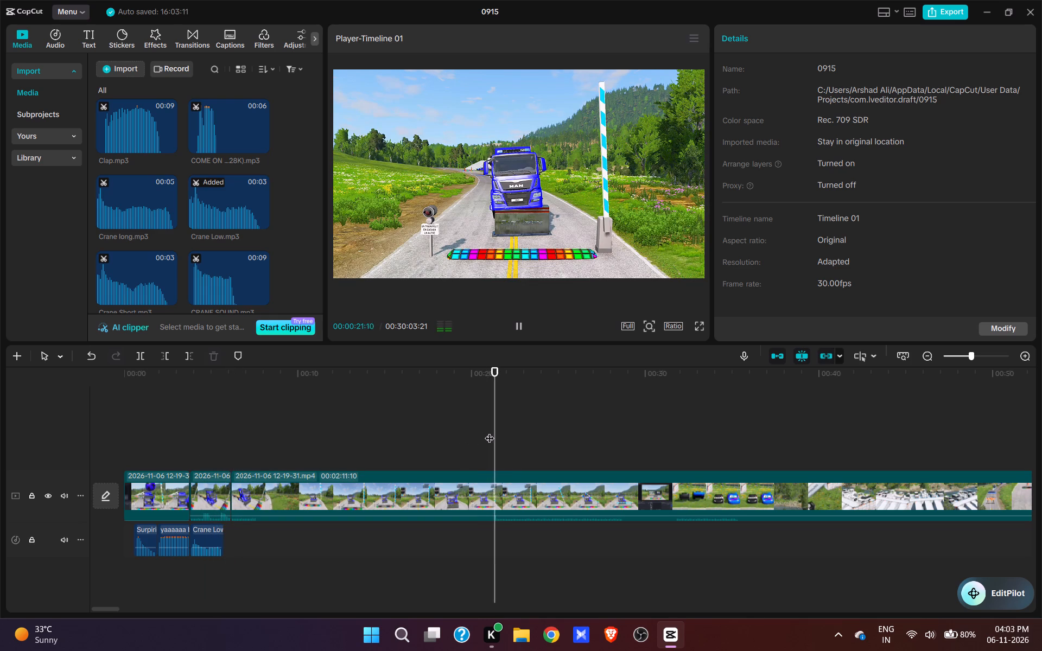
pyautogui.press('space')
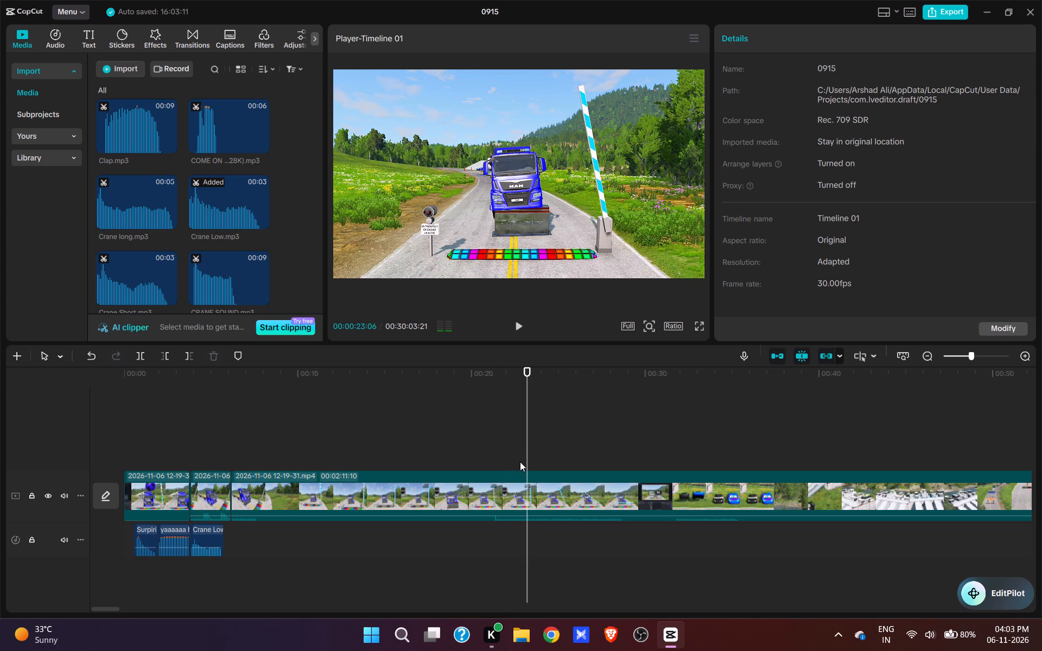
pyautogui.click(522, 448)
pyautogui.click(519, 450)
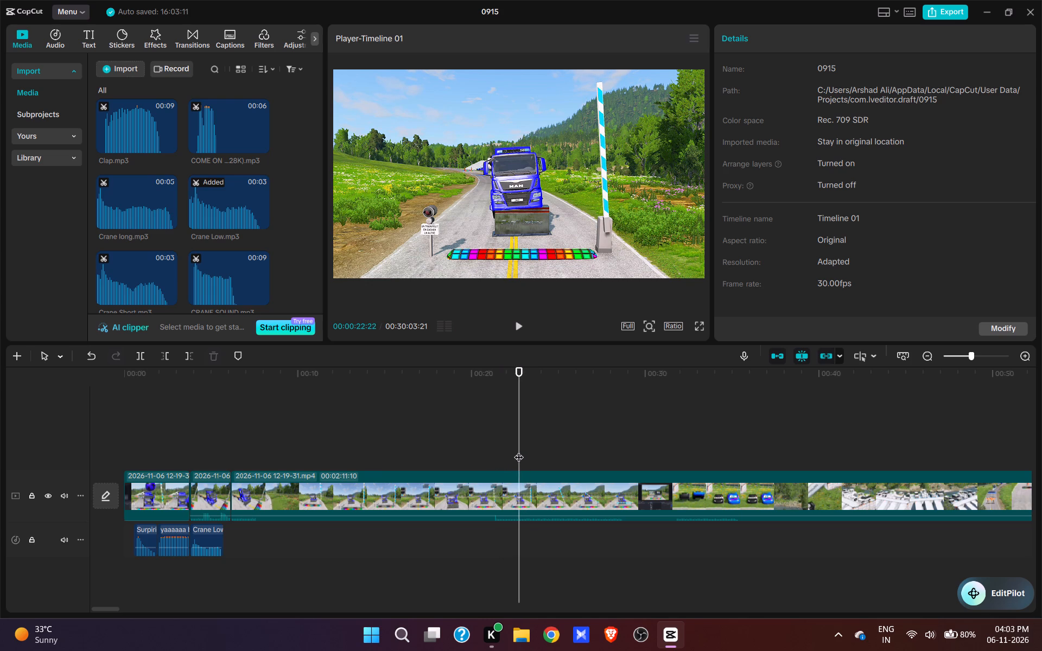
pyautogui.write('q')
pyautogui.press('space')
pyautogui.press('space')
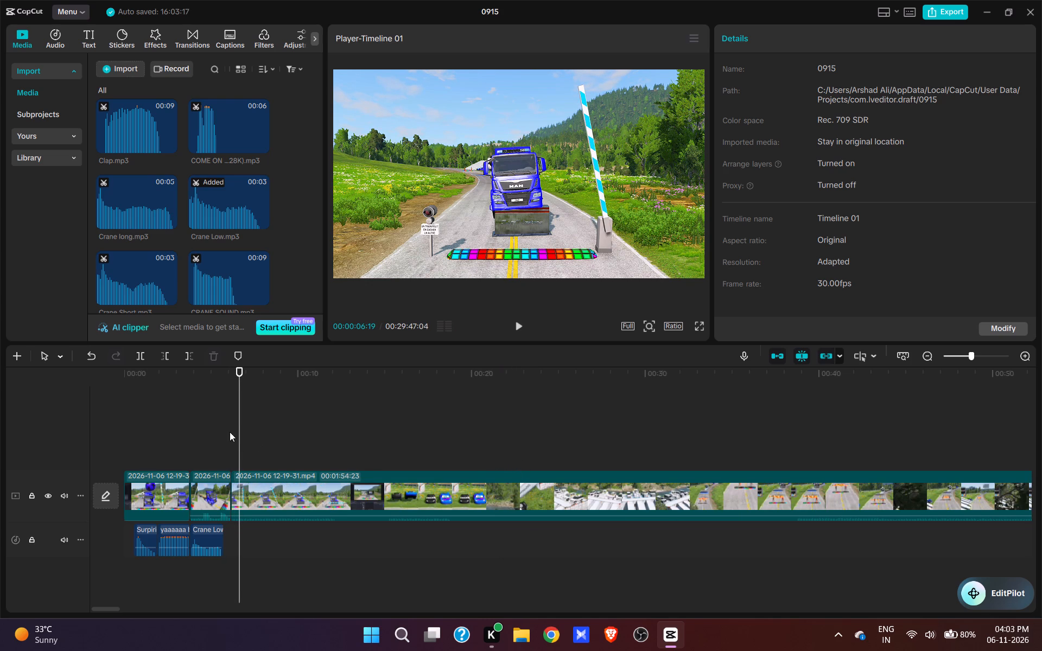
# Add the ding ding 1.mp3 sound effect at 00:00:06:05, where the gate arm clip begins.
pyautogui.click(230, 432)
pyautogui.scroll(-3, 170, 227)
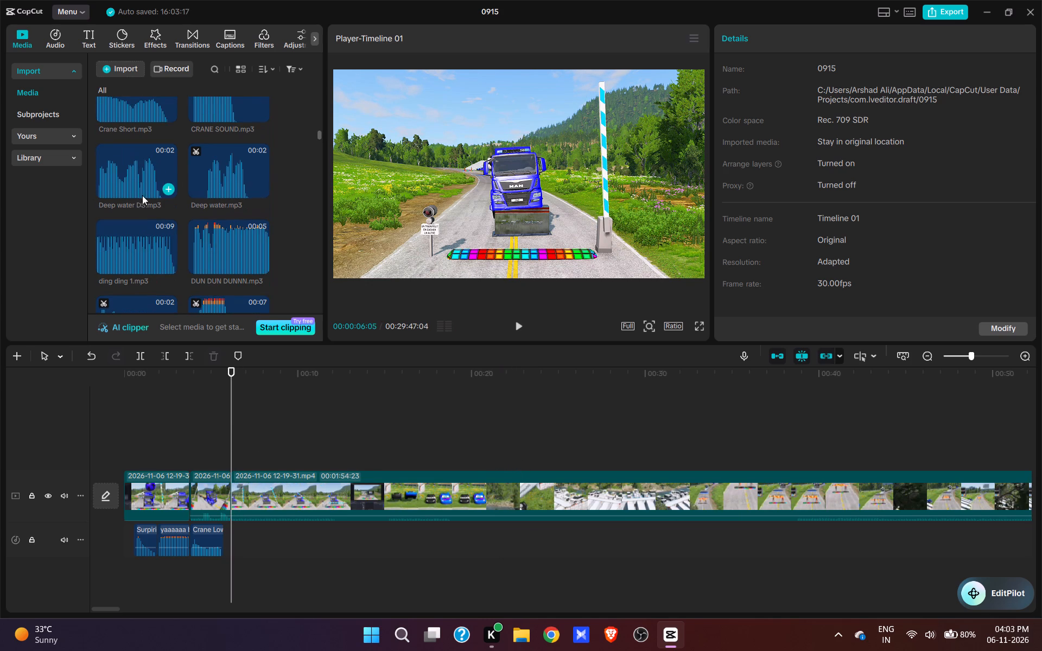
pyautogui.click(168, 264)
pyautogui.press('space')
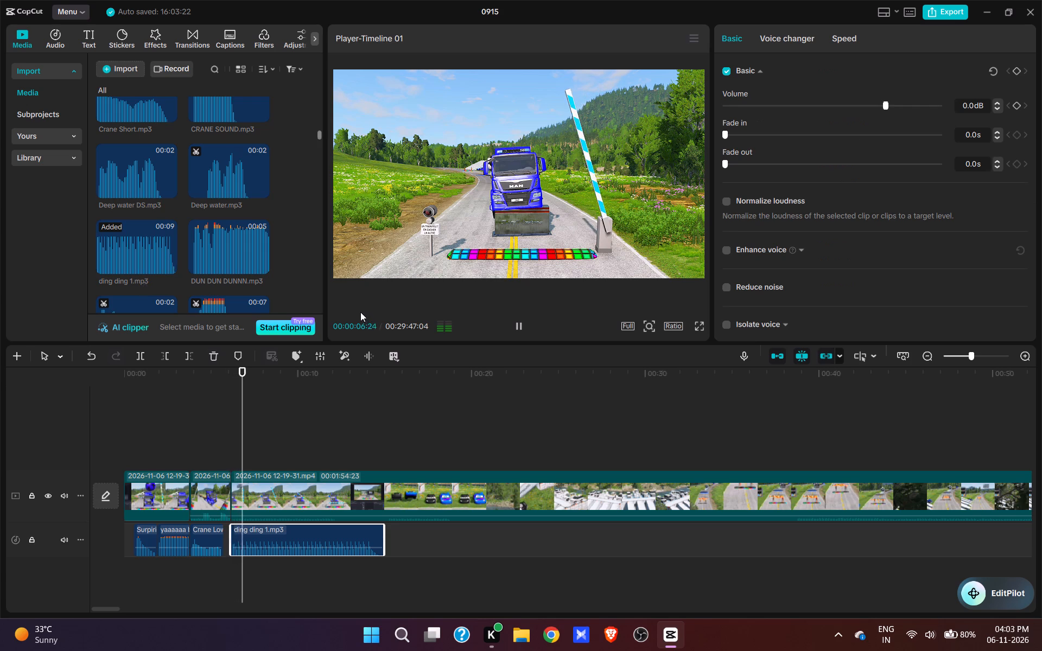
pyautogui.press('space')
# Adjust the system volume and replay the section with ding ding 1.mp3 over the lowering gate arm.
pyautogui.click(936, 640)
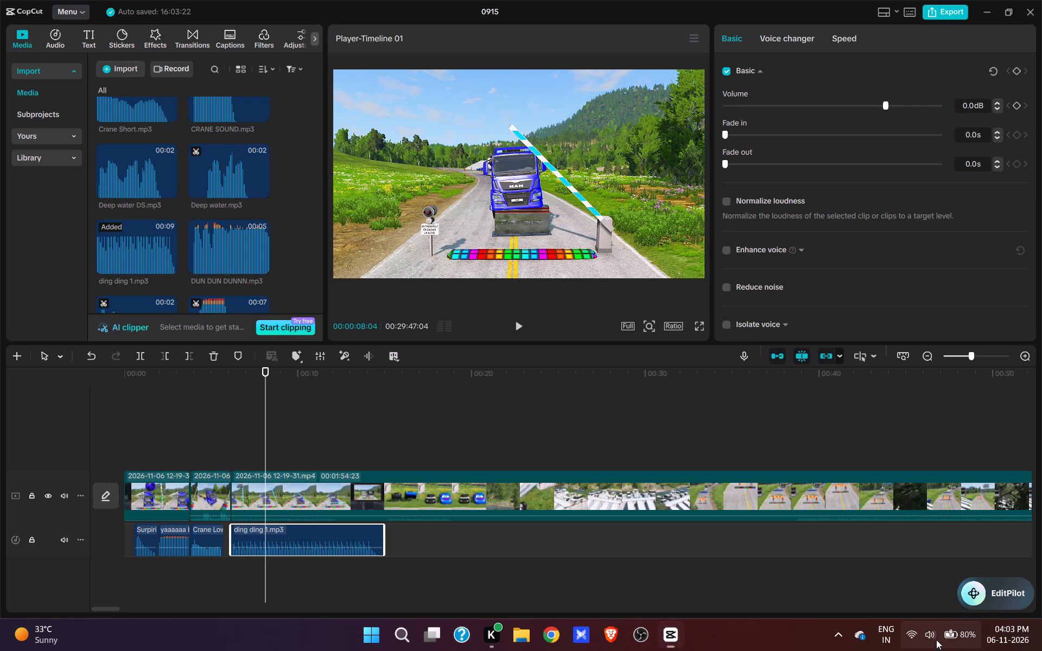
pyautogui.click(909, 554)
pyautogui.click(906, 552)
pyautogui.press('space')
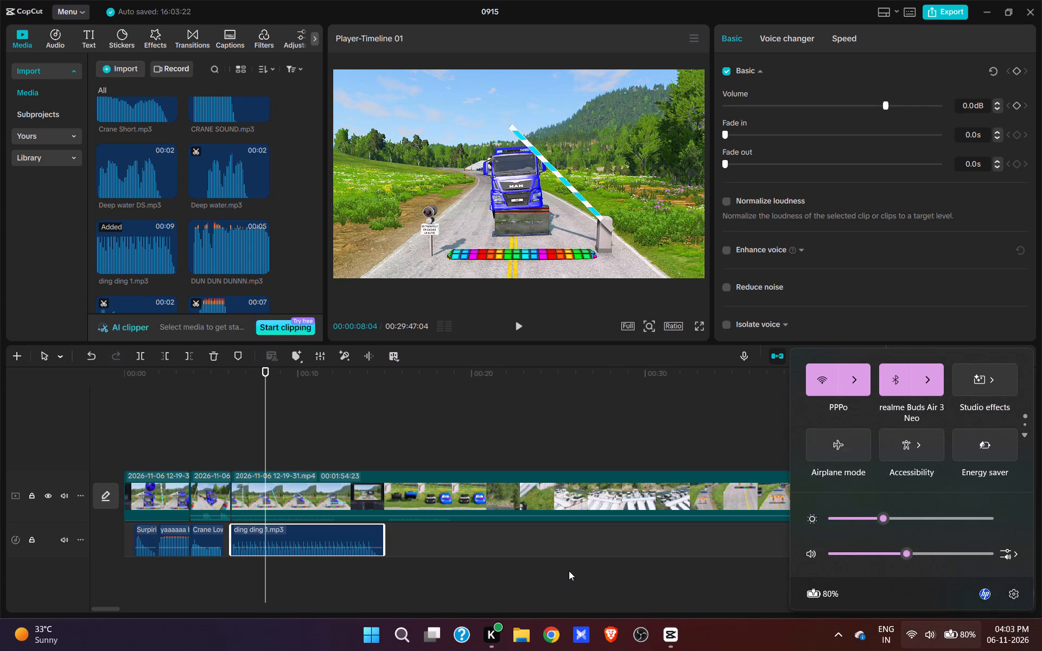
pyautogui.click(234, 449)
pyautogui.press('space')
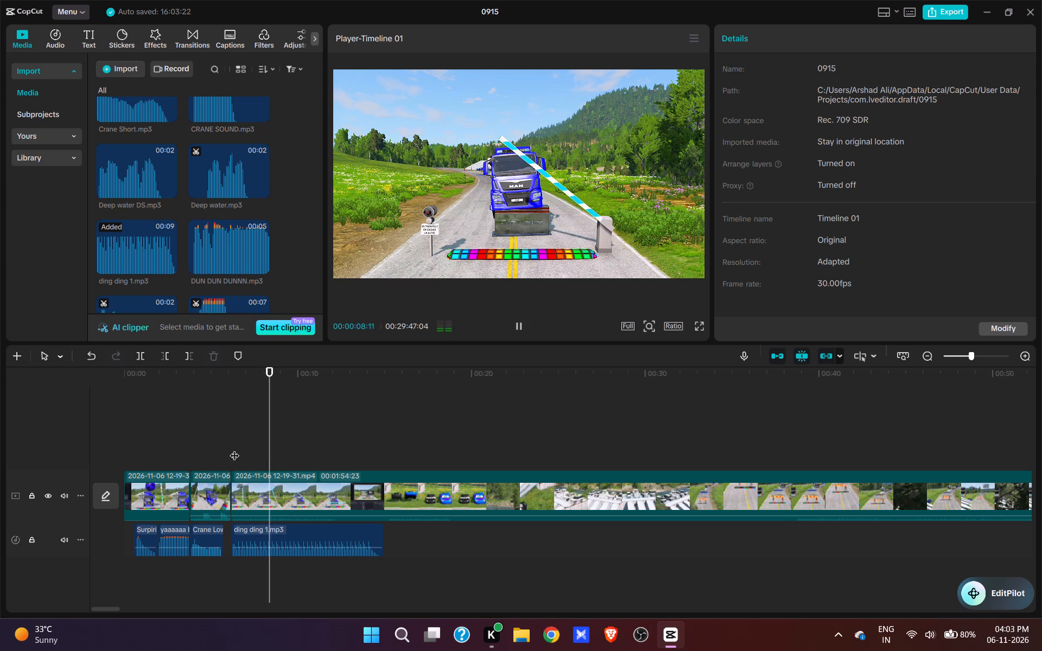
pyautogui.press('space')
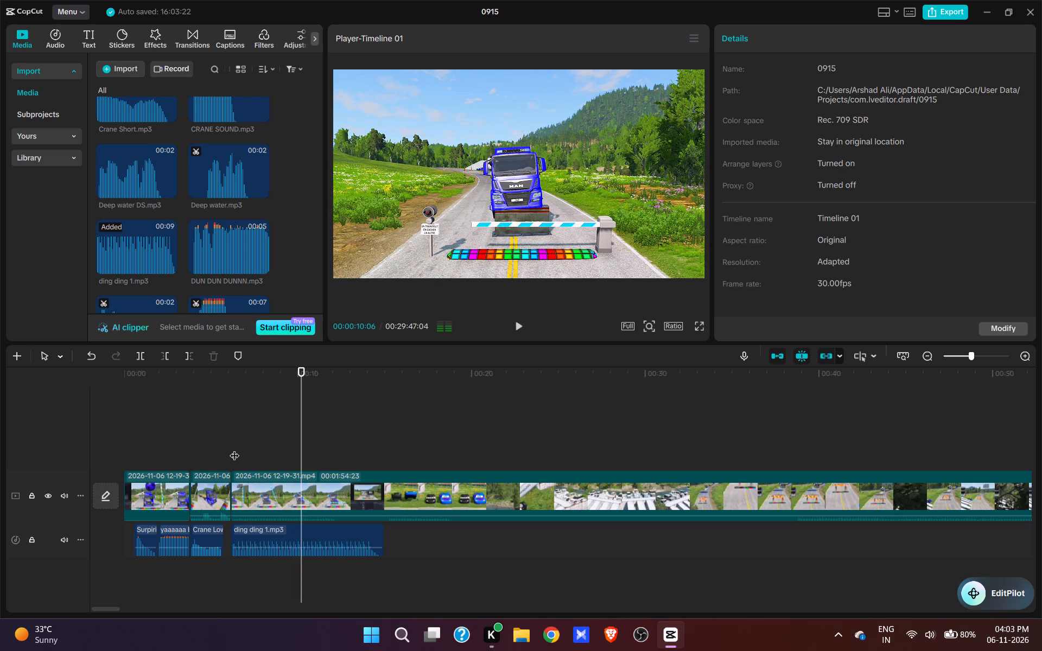
# Raise the screen brightness slightly and lower the system volume.
pyautogui.click(936, 630)
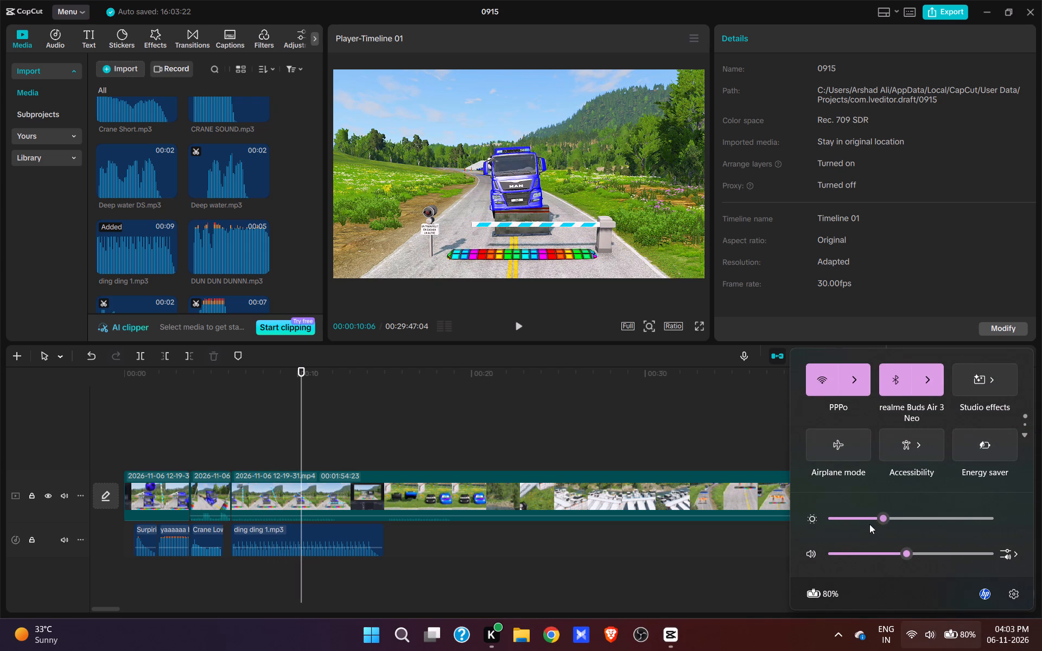
pyautogui.click(869, 522)
pyautogui.moveTo(871, 520); pyautogui.dragTo(894, 520)
pyautogui.click(892, 552)
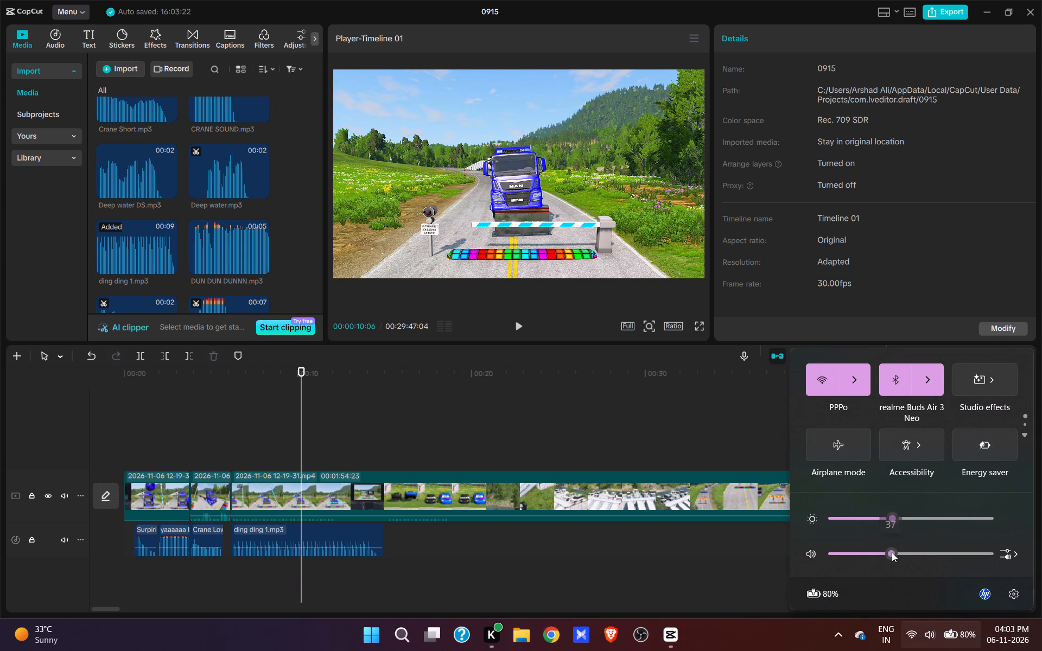
pyautogui.click(882, 553)
# Trim the end of ding ding 1.mp3 at 00:00:10:14 and split the video at the same point.
pyautogui.click(239, 428)
pyautogui.click(232, 431)
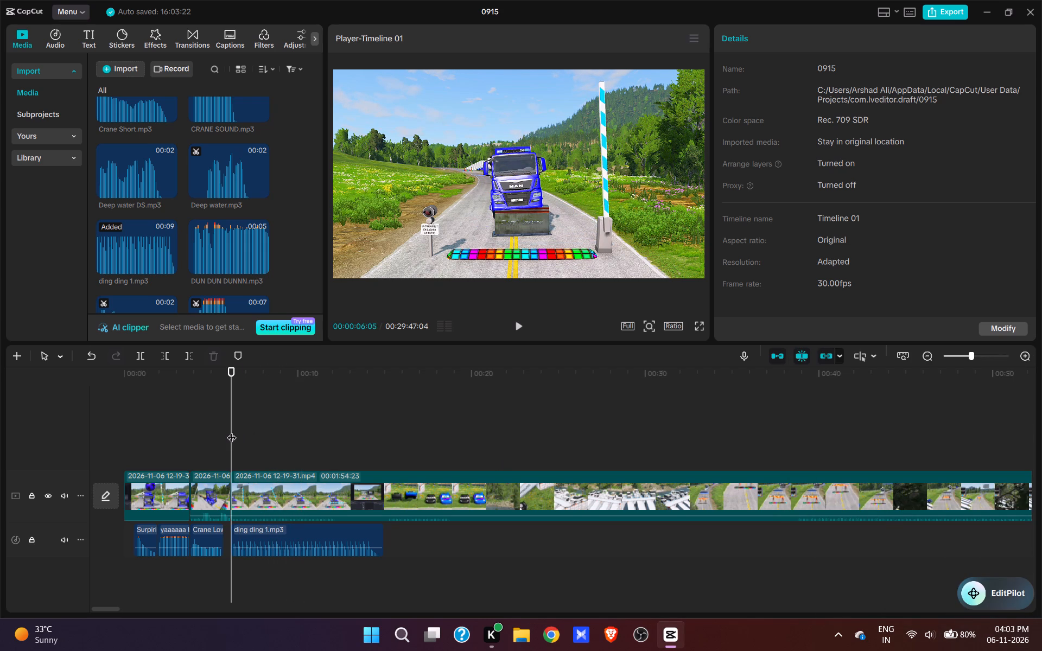
pyautogui.press('space')
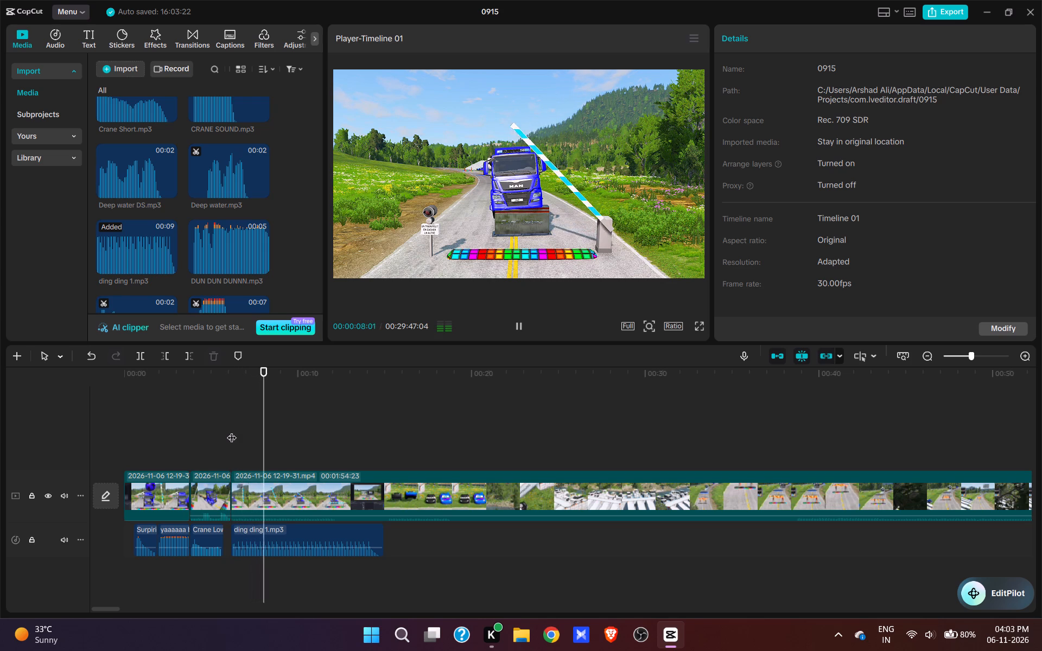
pyautogui.press('space')
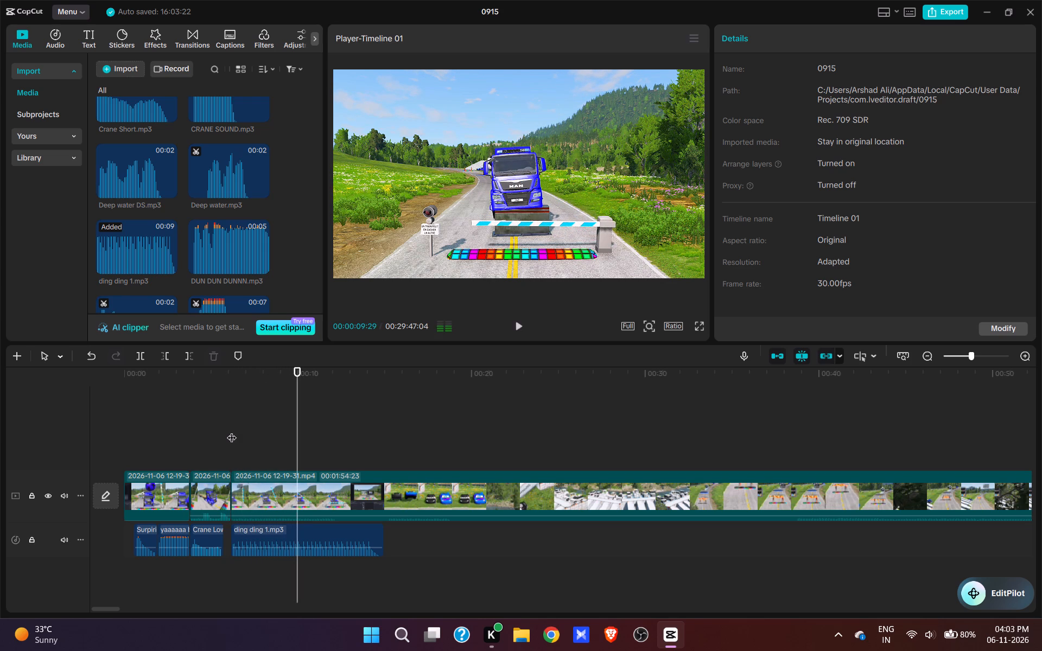
pyautogui.press('space')
pyautogui.press('space')
pyautogui.click(341, 537)
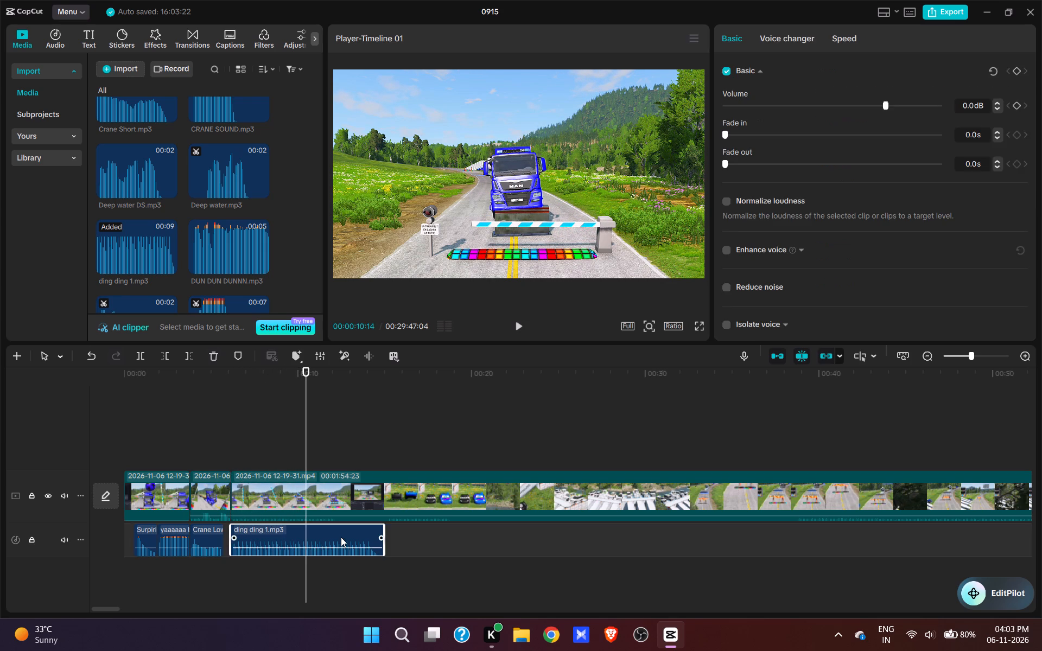
pyautogui.press('e')
pyautogui.click(325, 512)
pyautogui.press('w')
# Cut the footage between the split at 00:00:10:14 and 00:00:15:05, where the black and blue cars are shown on the grass.
pyautogui.click(186, 425)
pyautogui.press('space')
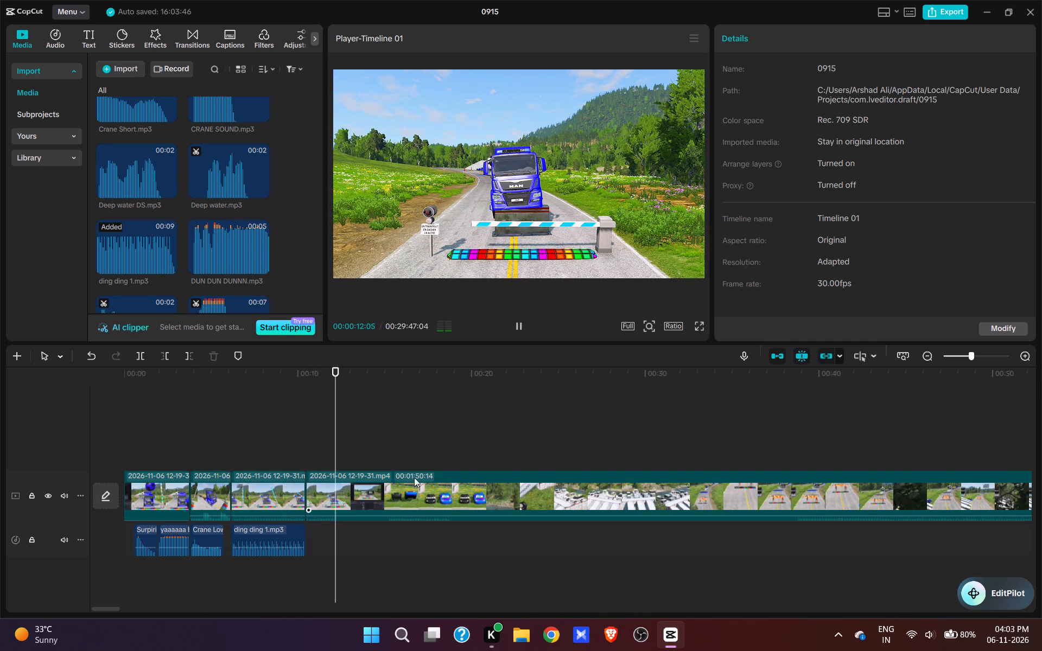
pyautogui.click(392, 454)
pyautogui.press('space')
pyautogui.click(387, 451)
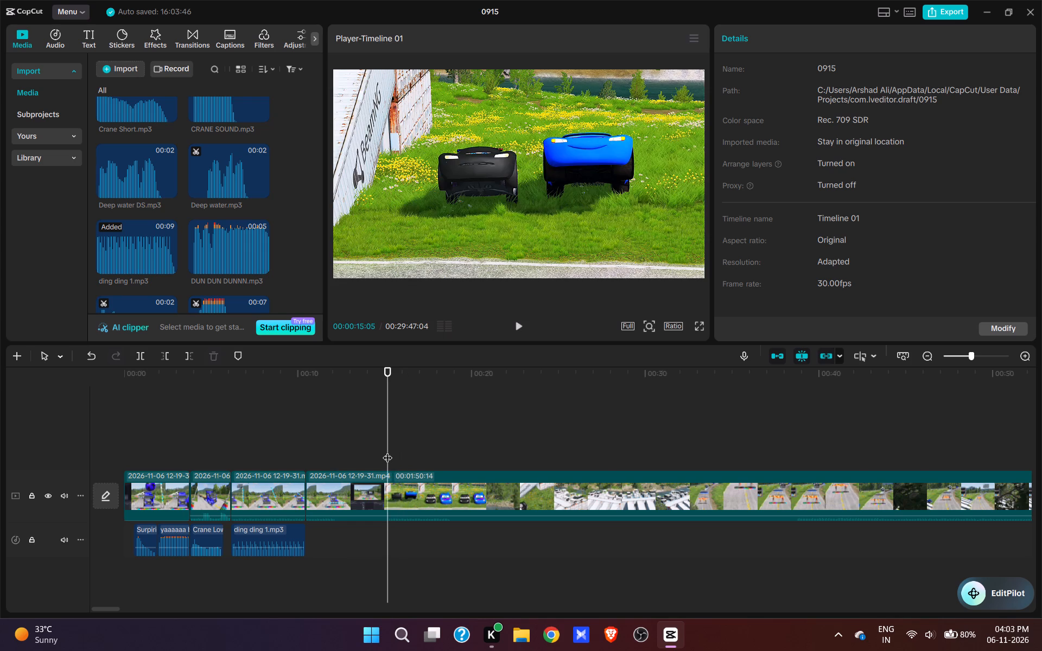
pyautogui.write('q')
pyautogui.press('space')
pyautogui.press('space')
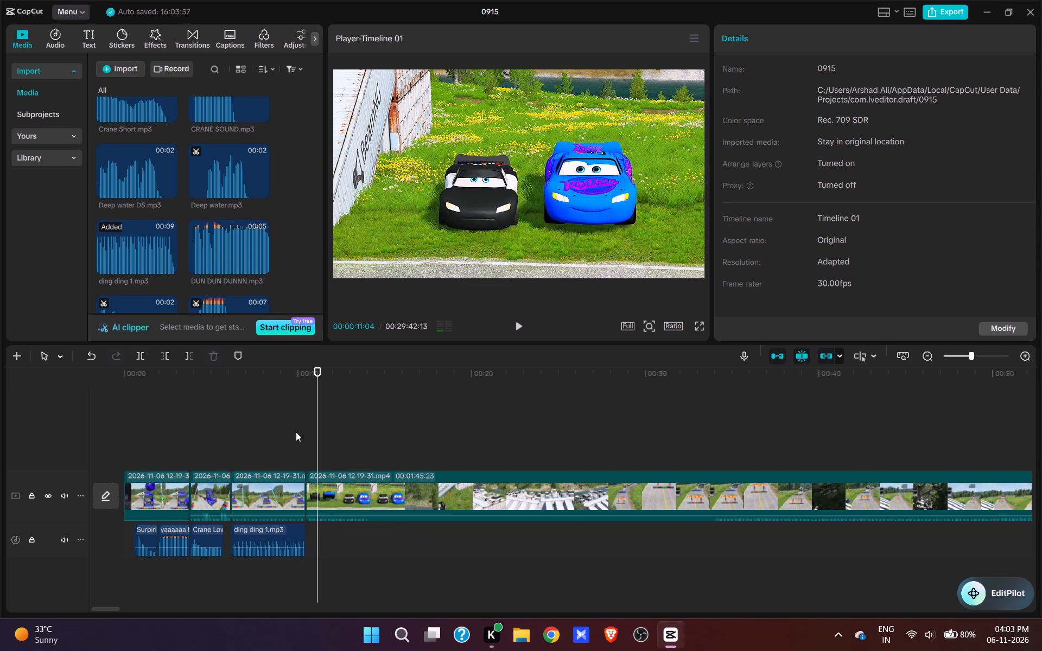
# Browse and audition the imported sounds, and add oh-hello.mp3 at 00:00:10:14 under the black and blue cars.
pyautogui.click(307, 436)
pyautogui.click(307, 436)
pyautogui.scroll(4, 186, 239)
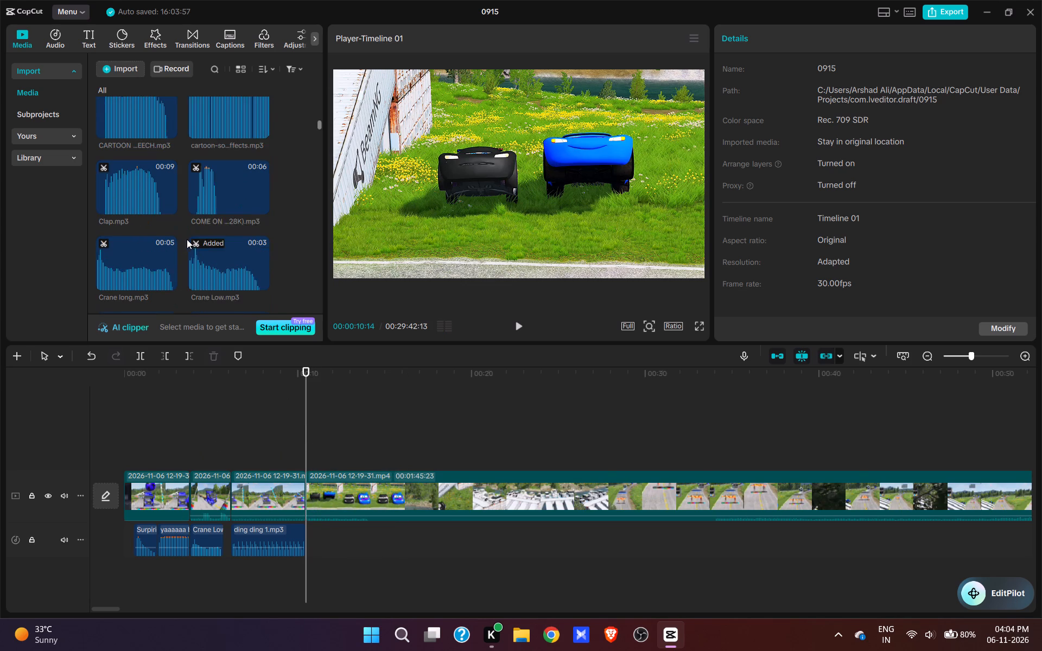
pyautogui.scroll(6, 193, 241)
pyautogui.scroll(-13, 211, 219)
pyautogui.scroll(-8, 239, 208)
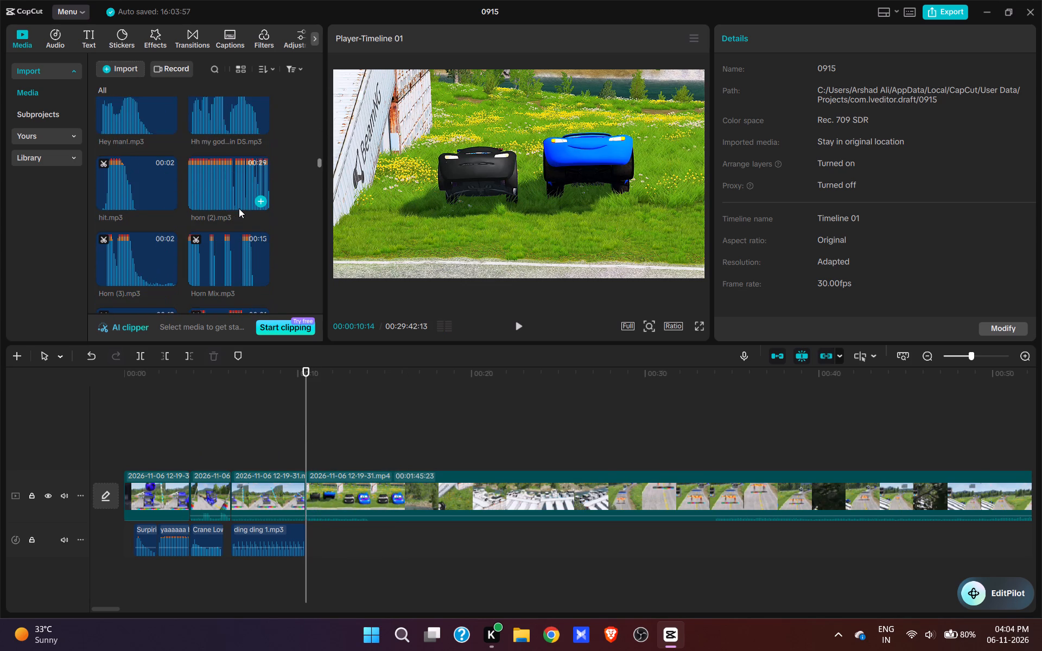
pyautogui.scroll(-16, 239, 208)
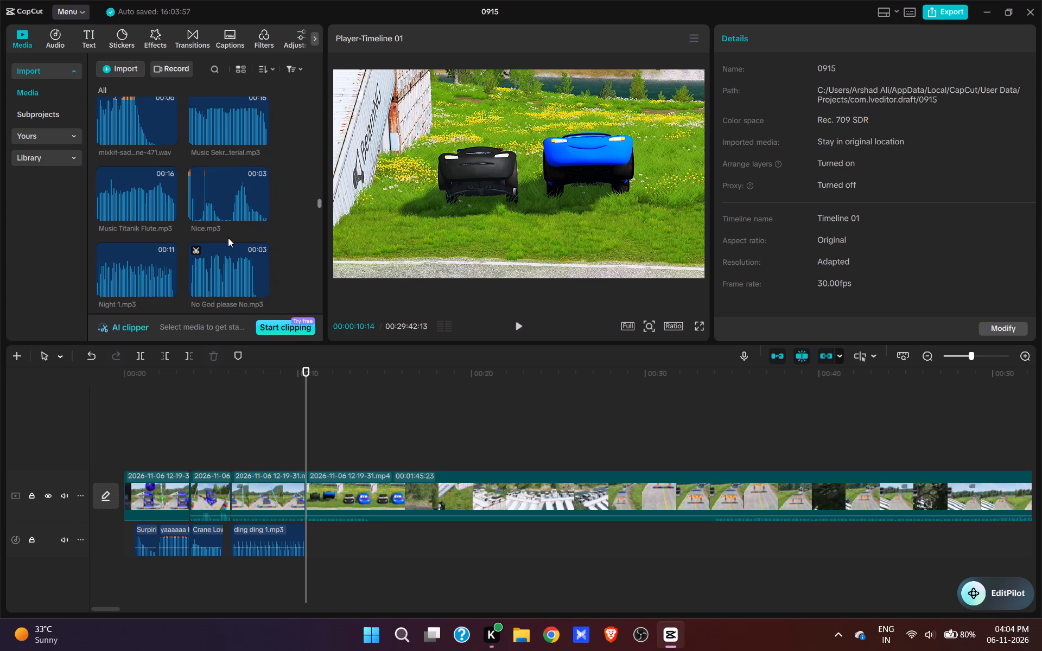
pyautogui.scroll(-4, 228, 238)
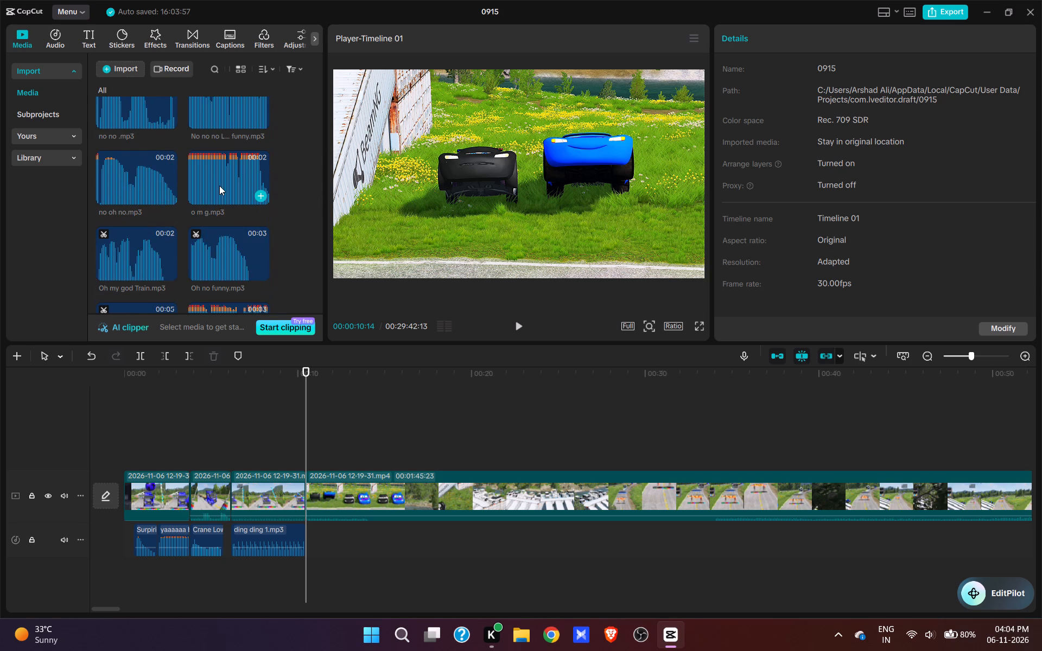
pyautogui.click(219, 186)
pyautogui.scroll(-2, 219, 186)
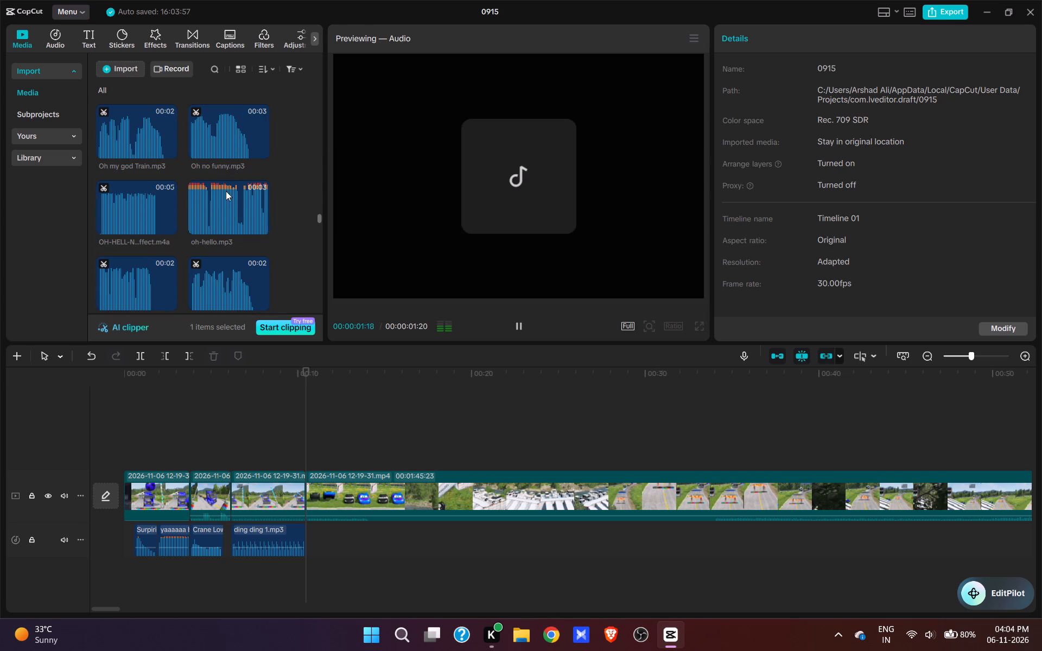
pyautogui.click(223, 208)
pyautogui.click(262, 228)
# Play the new sound and split the video at 00:00:13:00, where oh-hello.mp3 ends.
pyautogui.press('space')
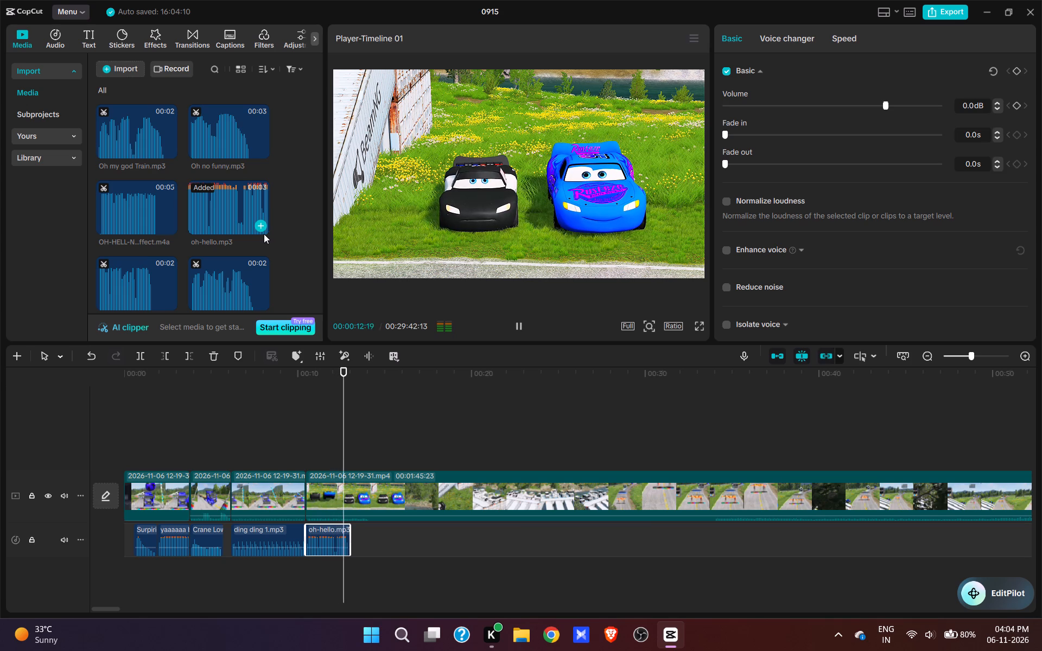
pyautogui.press('space')
pyautogui.click(352, 425)
pyautogui.click(363, 505)
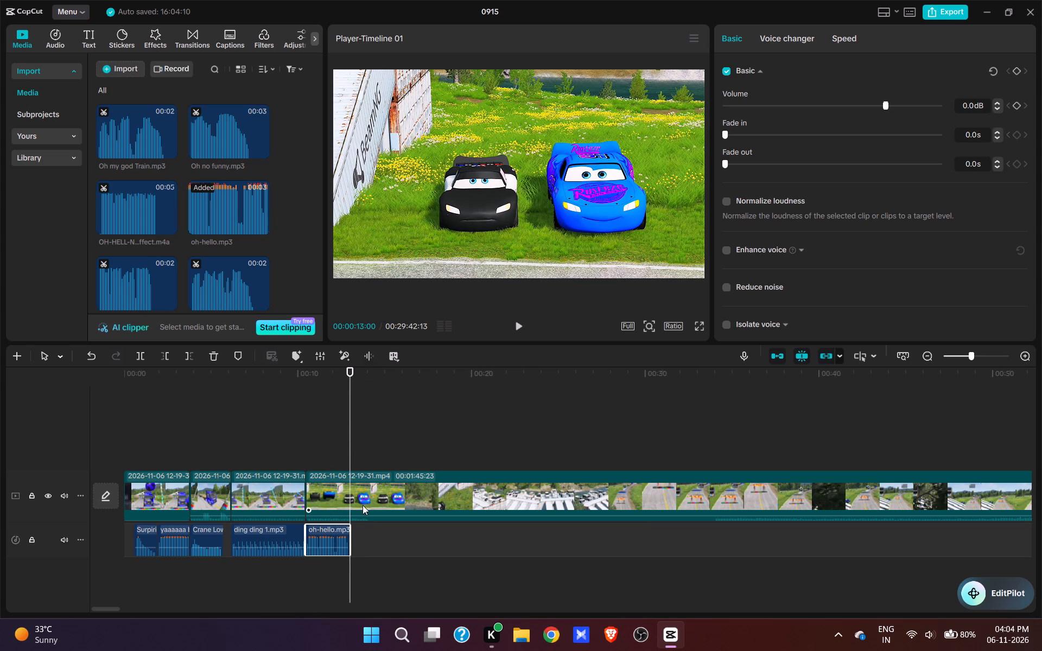
pyautogui.press('w')
# Replay the edited video from the start until just past the split at 00:00:13:00.
pyautogui.click(170, 435)
pyautogui.moveTo(169, 434); pyautogui.dragTo(79, 432)
pyautogui.press('space')
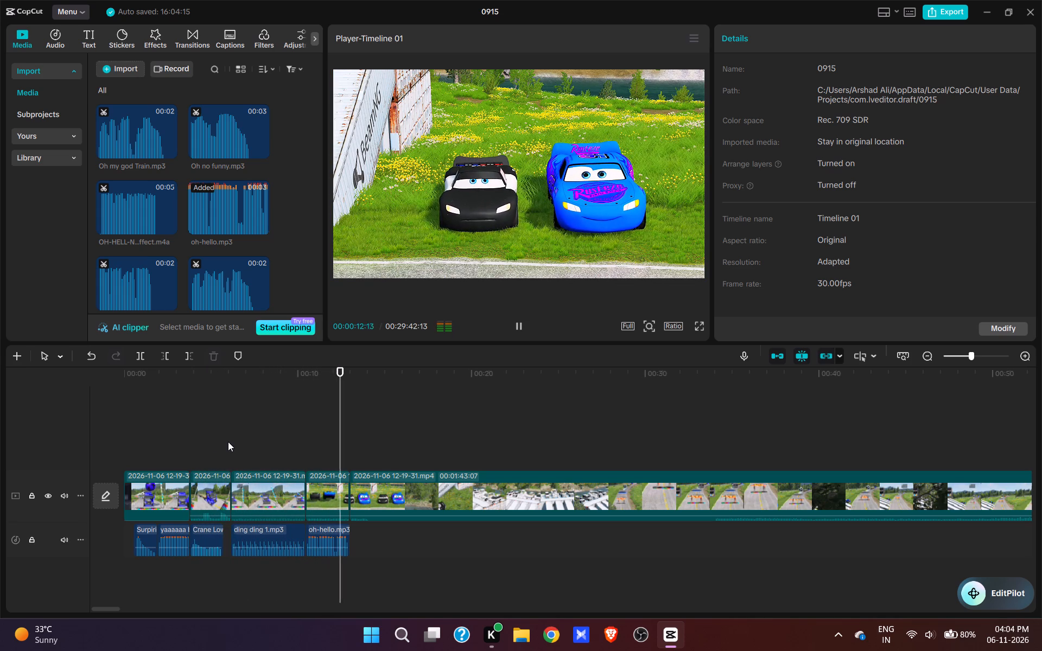
pyautogui.press('space')
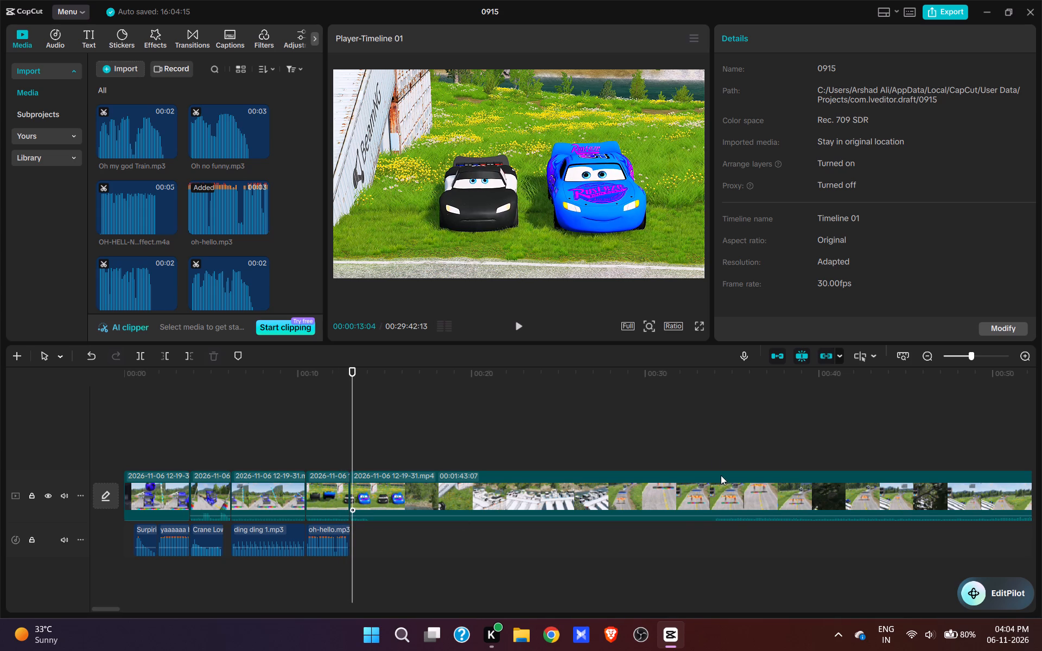
# Cut the footage between the split at 00:00:13:00 and about 00:00:20, where the white vehicles stand on the containers.
pyautogui.click(698, 439)
pyautogui.press('space')
pyautogui.click(499, 428)
pyautogui.press('space')
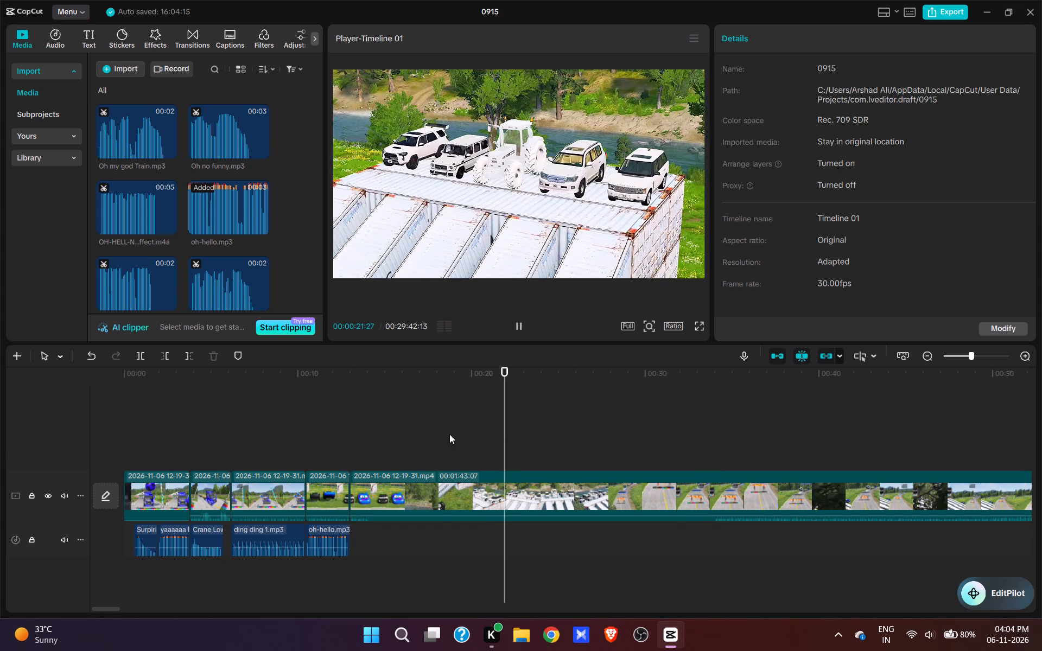
pyautogui.click(442, 430)
pyautogui.press('space')
pyautogui.press('space')
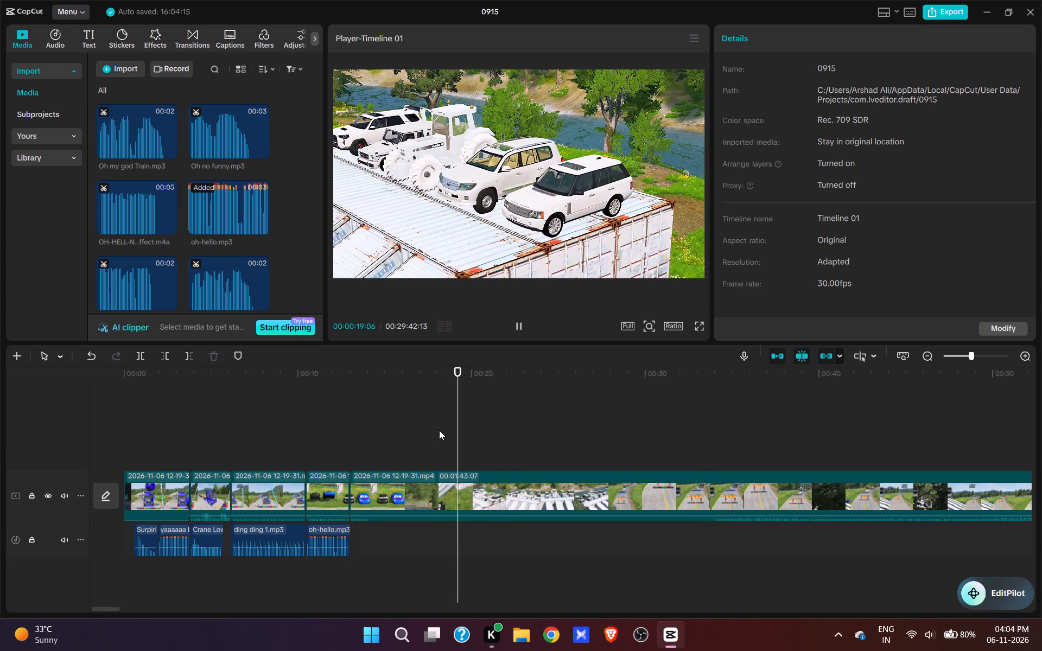
pyautogui.press('space')
pyautogui.press('space')
pyautogui.press('space')
pyautogui.press('space')
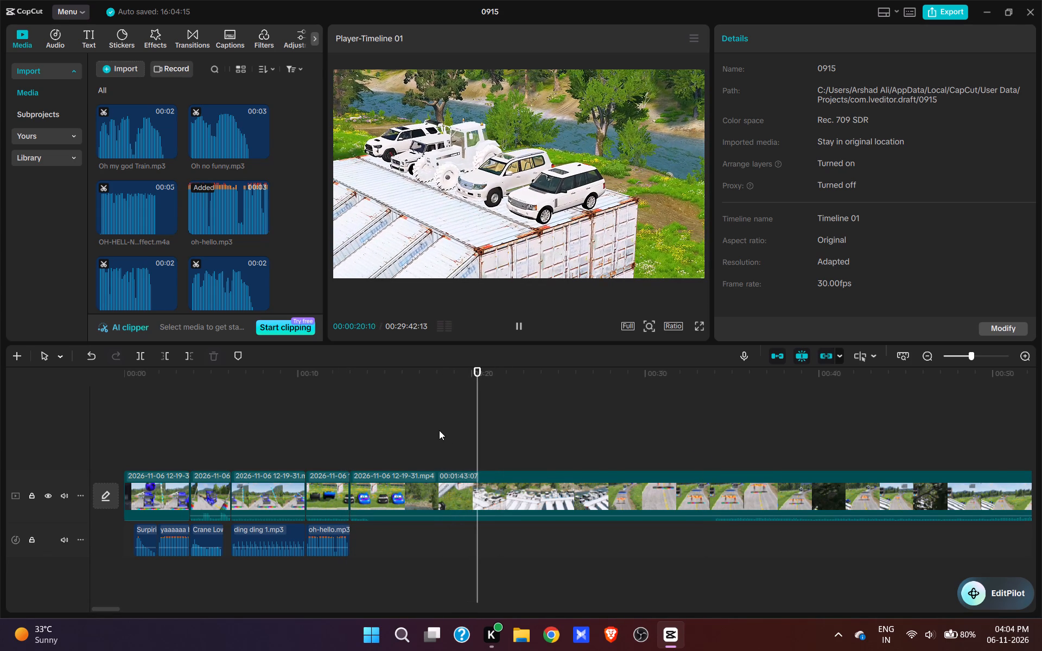
pyautogui.press('space')
pyautogui.press('space')
pyautogui.click(481, 450)
pyautogui.write('q')
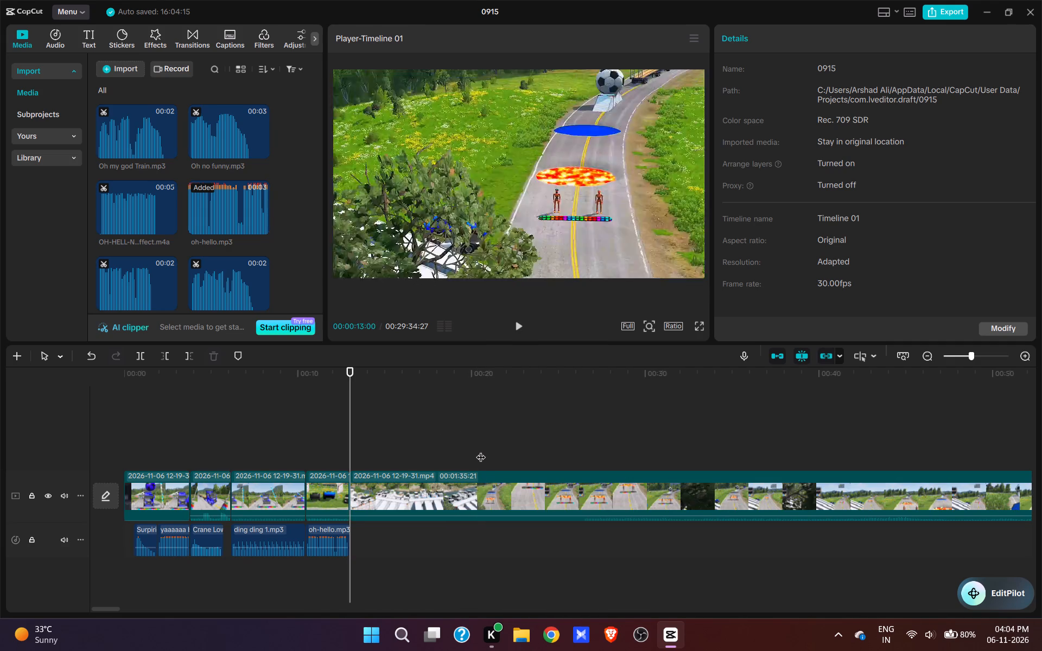
# Review the white vehicles shot from 00:00:13:00 and audition Music Sekretniy material.mp3 and the mixkit-sad sound ending in 471.wav for it.
pyautogui.press('space')
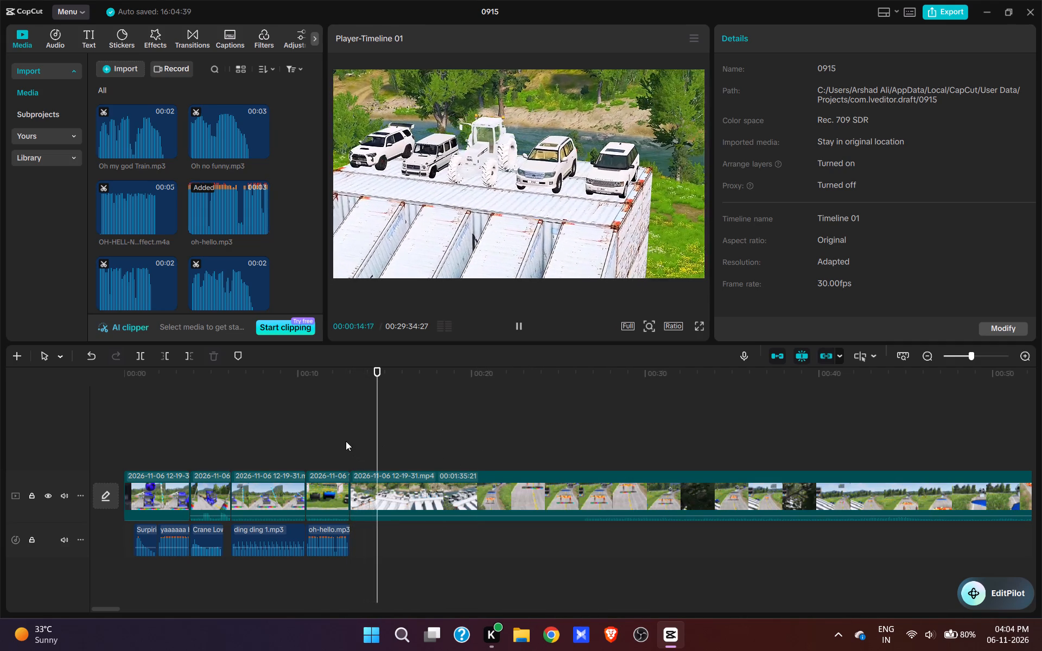
pyautogui.click(346, 441)
pyautogui.moveTo(346, 429); pyautogui.dragTo(355, 429)
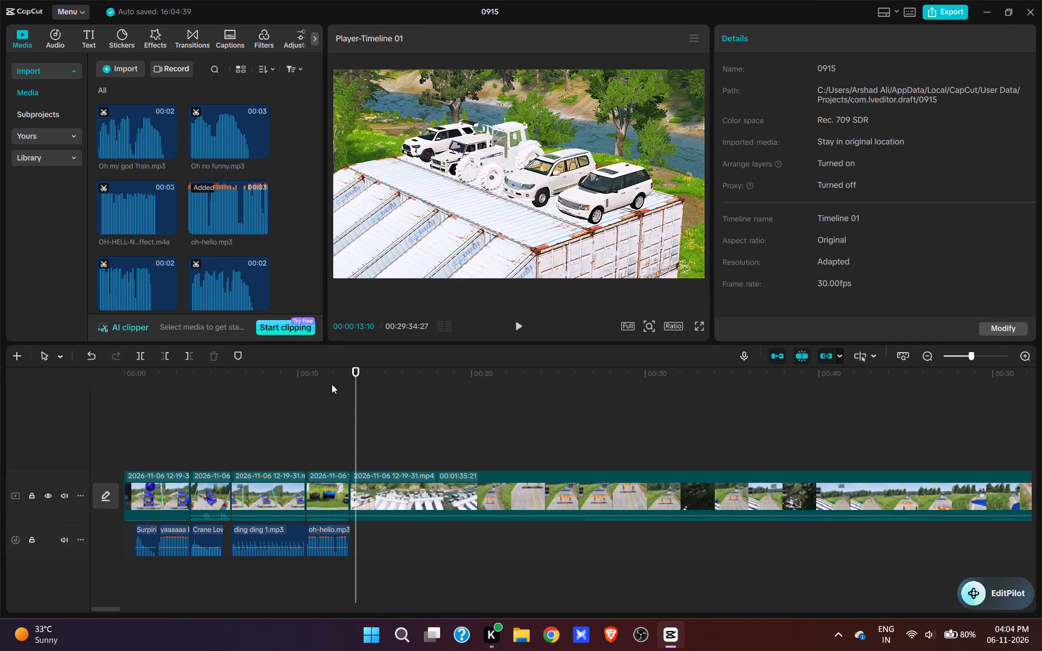
pyautogui.moveTo(354, 433); pyautogui.dragTo(349, 432)
pyautogui.scroll(-8, 239, 228)
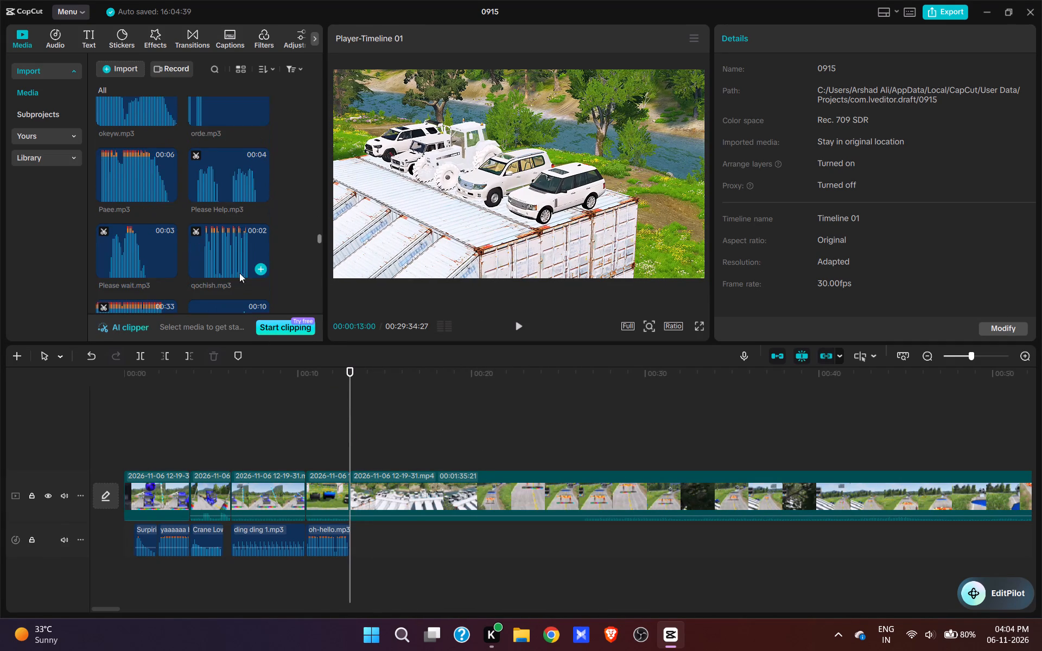
pyautogui.scroll(11, 240, 263)
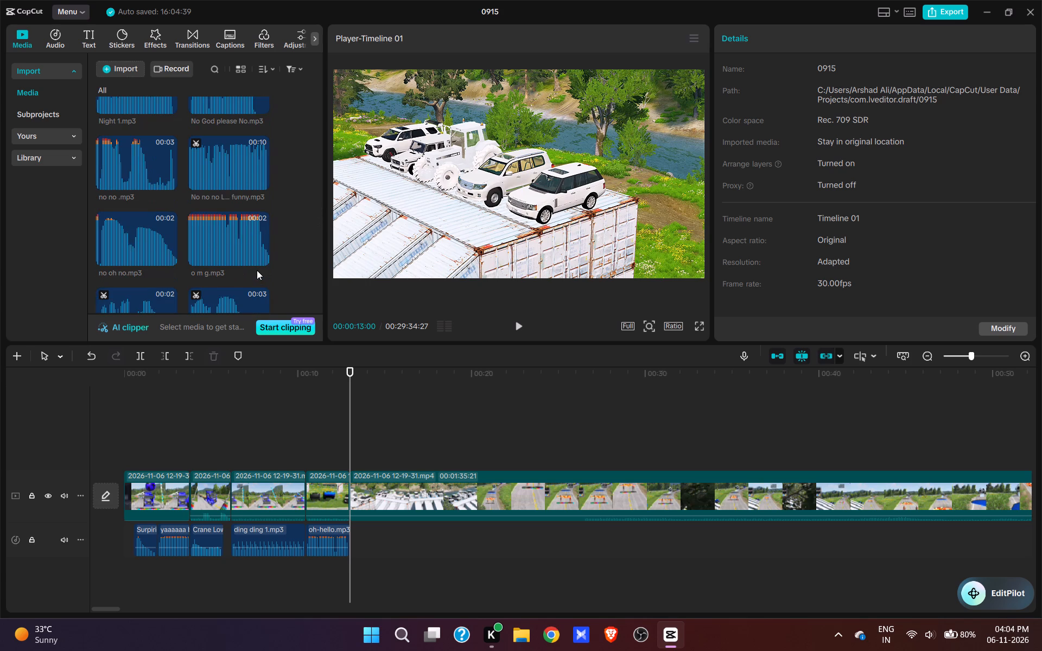
pyautogui.scroll(9, 268, 218)
pyautogui.scroll(1, 228, 189)
pyautogui.scroll(-4, 214, 188)
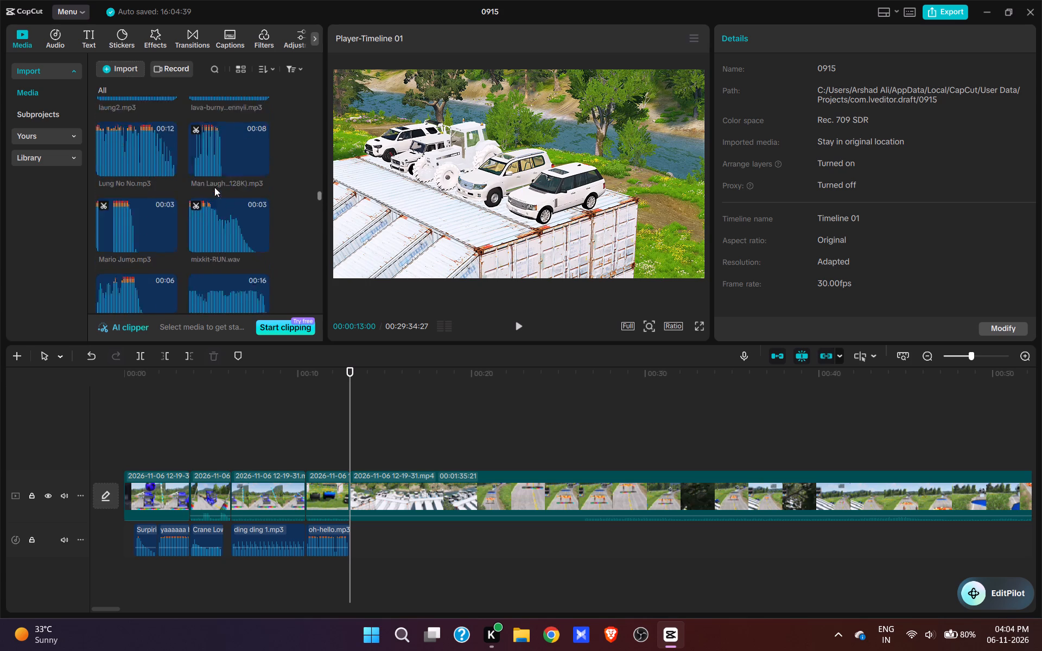
pyautogui.scroll(-4, 214, 187)
pyautogui.scroll(2, 221, 181)
pyautogui.click(224, 189)
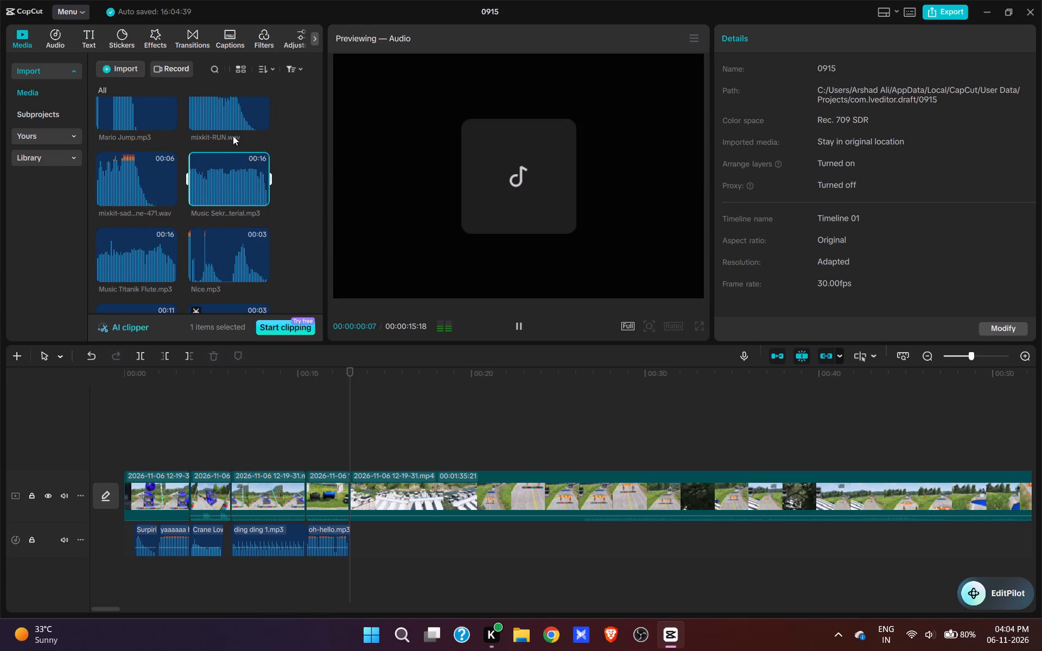
pyautogui.scroll(-1, 219, 219)
pyautogui.scroll(1, 220, 214)
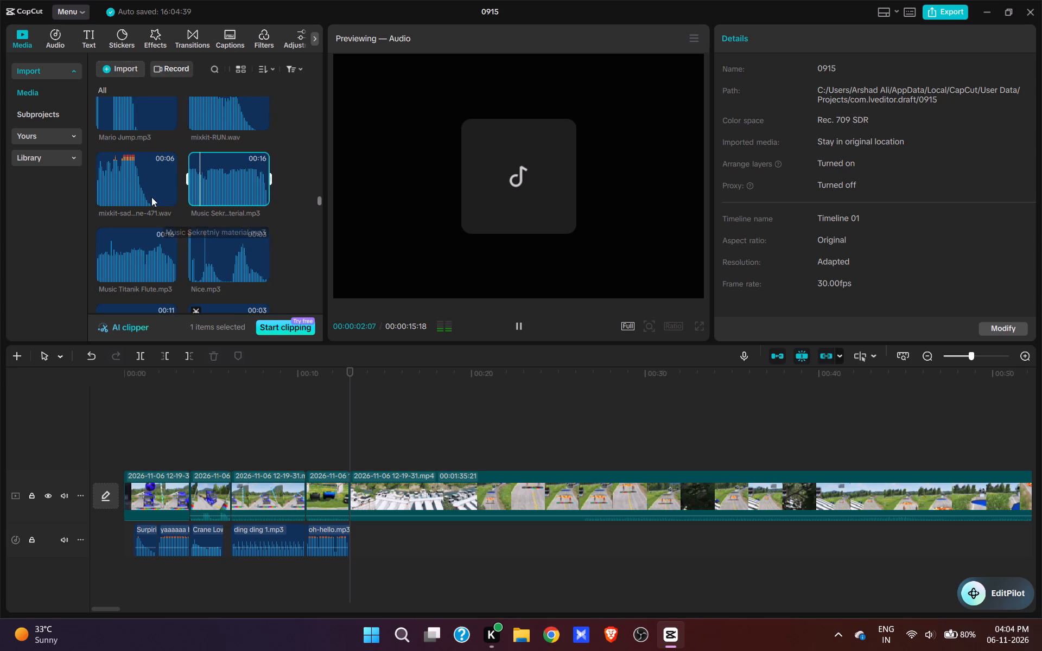
pyautogui.click(146, 177)
pyautogui.scroll(1, 200, 242)
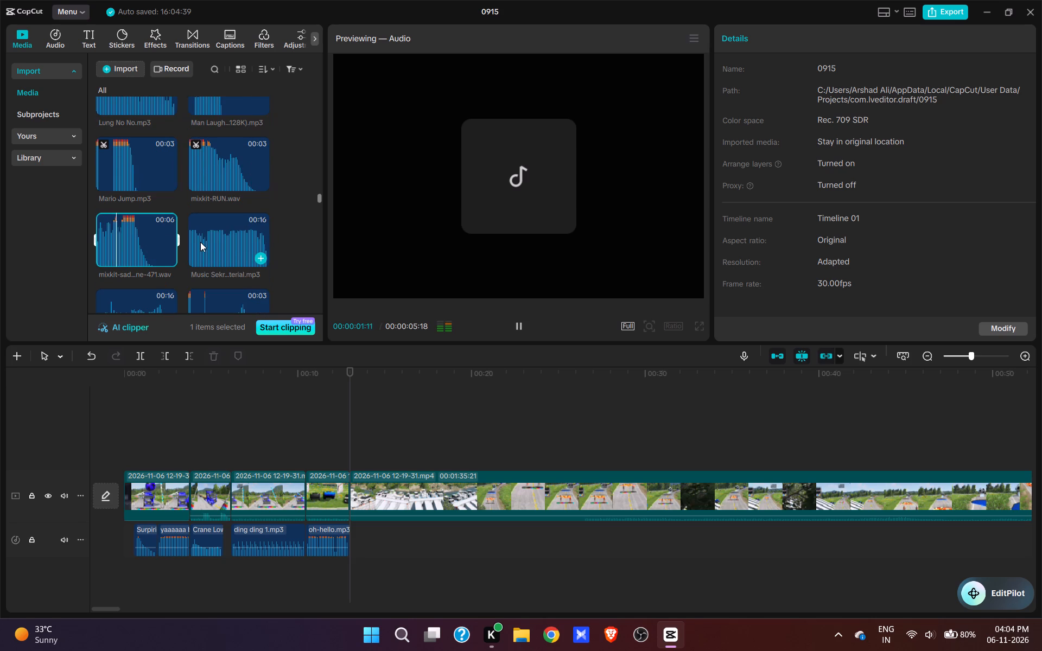
# Find Horn Mix.mp3 among the imported sounds and add it at 00:00:13:00 under the white vehicles shot.
pyautogui.scroll(9, 218, 214)
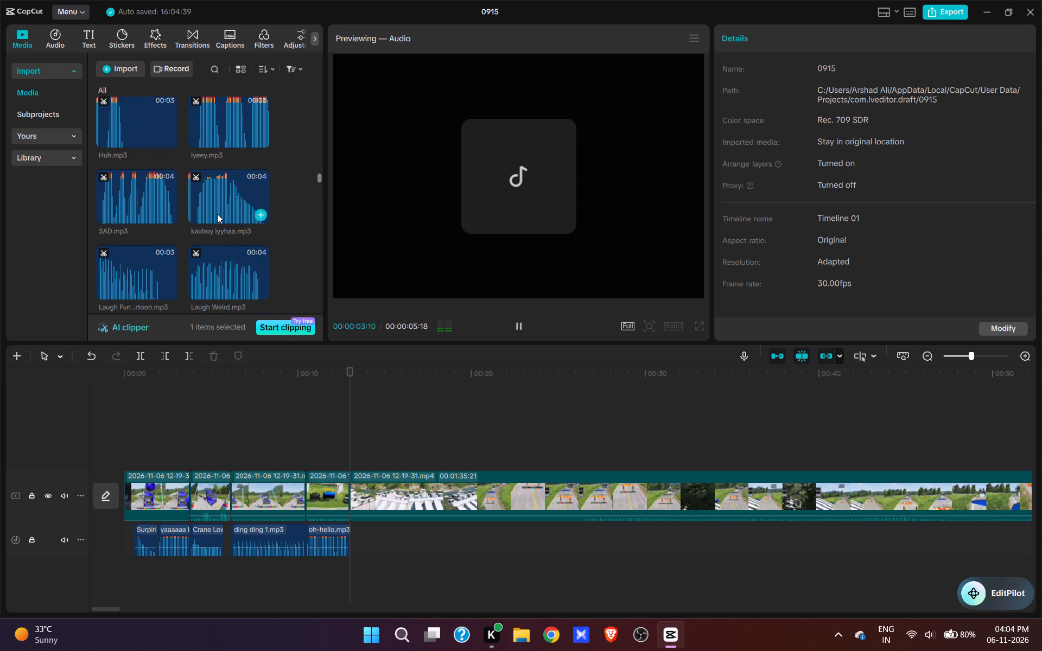
pyautogui.scroll(4, 217, 214)
pyautogui.click(233, 207)
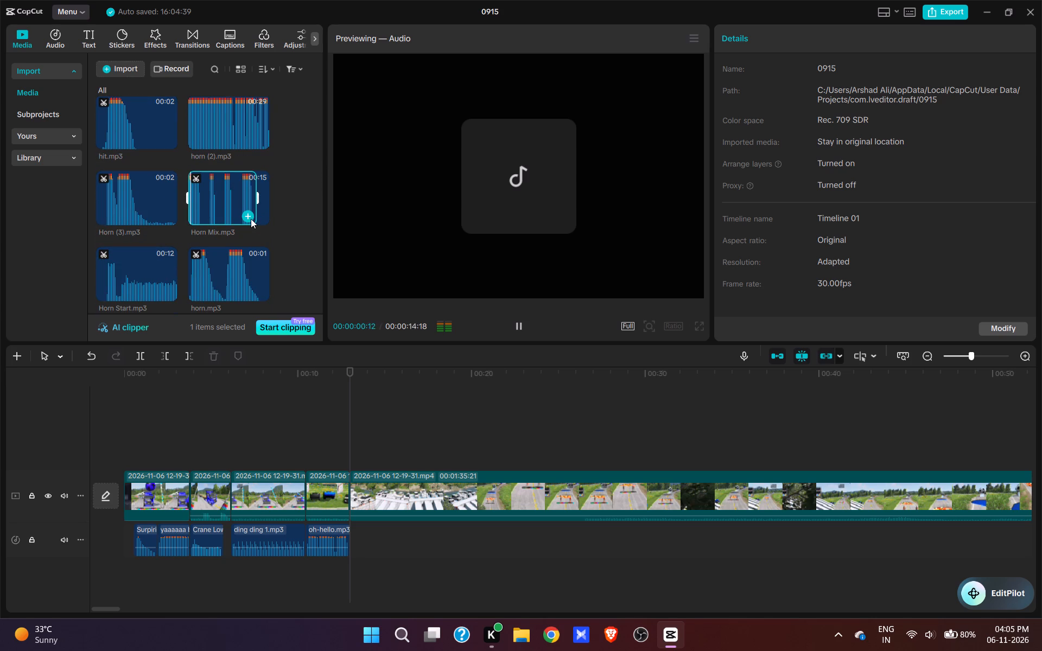
pyautogui.click(248, 214)
# Trim the start of Horn Mix.mp3 up to 00:00:13:06 and move the clip back to 00:00:13:00, directly after oh-hello.mp3.
pyautogui.press('space')
pyautogui.press('space')
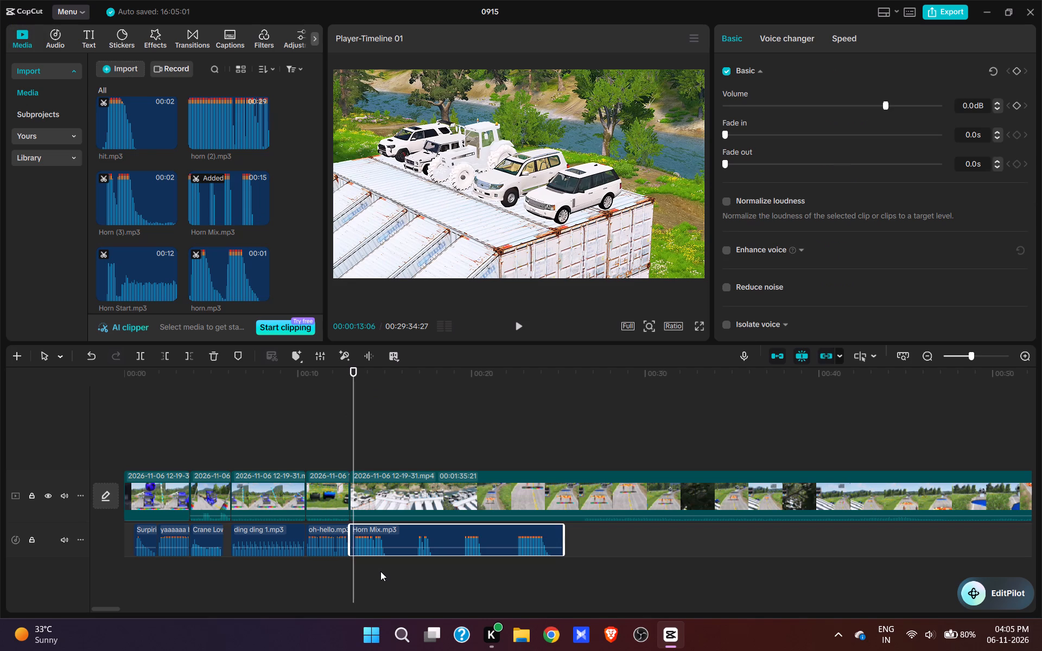
pyautogui.press('q')
pyautogui.click(351, 447)
pyautogui.click(401, 522)
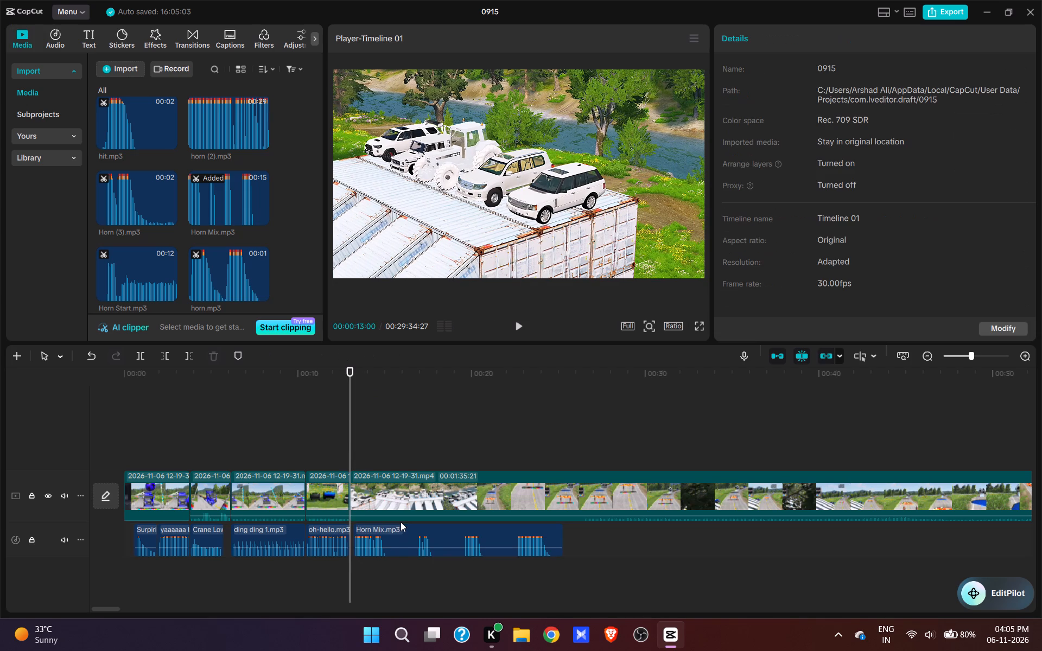
pyautogui.click(397, 532)
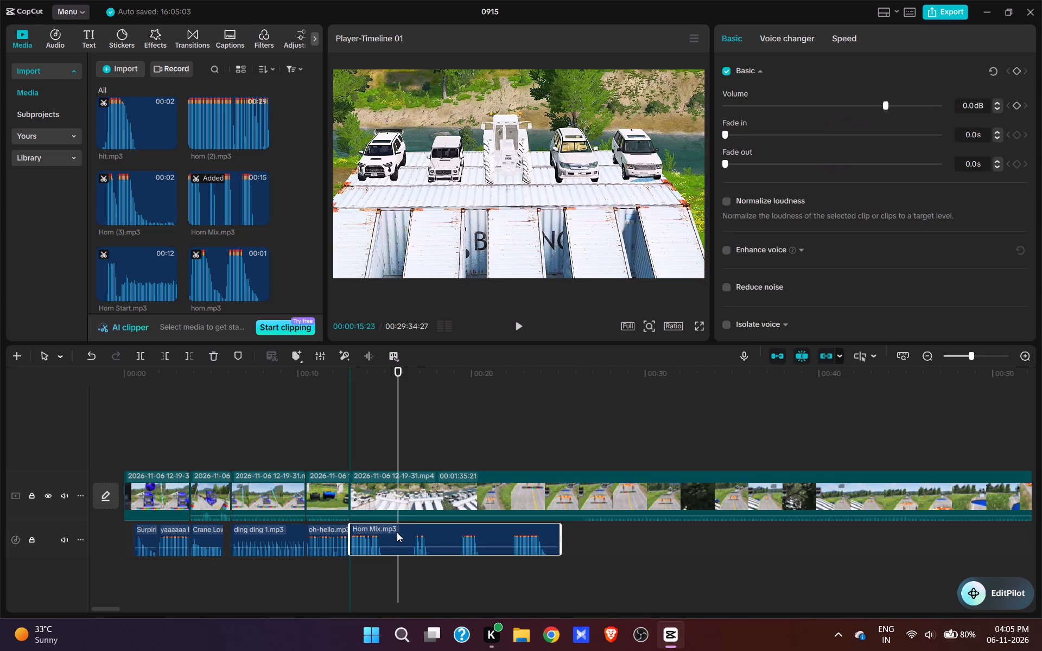
# Lower the volume of the Horn Mix.mp3 clip to -3.8 dB.
pyautogui.moveTo(387, 445); pyautogui.dragTo(375, 451)
pyautogui.moveTo(395, 447); pyautogui.dragTo(382, 459)
pyautogui.click(403, 548)
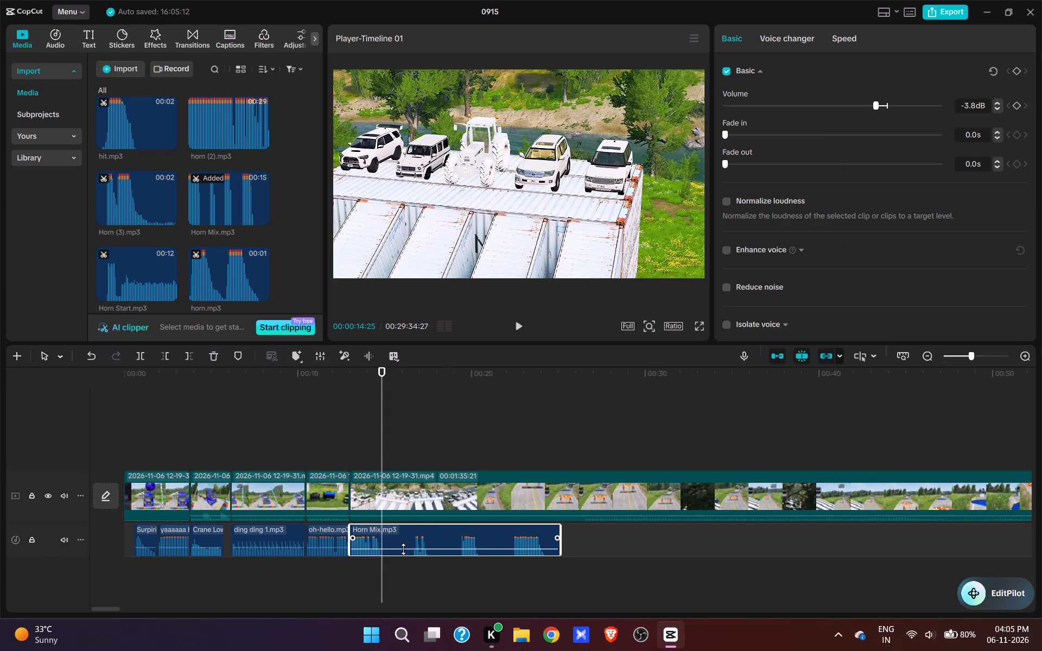
# Split Horn Mix.mp3 at 00:00:14:25, remove the silence up to 00:00:16:17, and close the gap after the first horn.
pyautogui.press('w')
pyautogui.moveTo(383, 582); pyautogui.dragTo(411, 581)
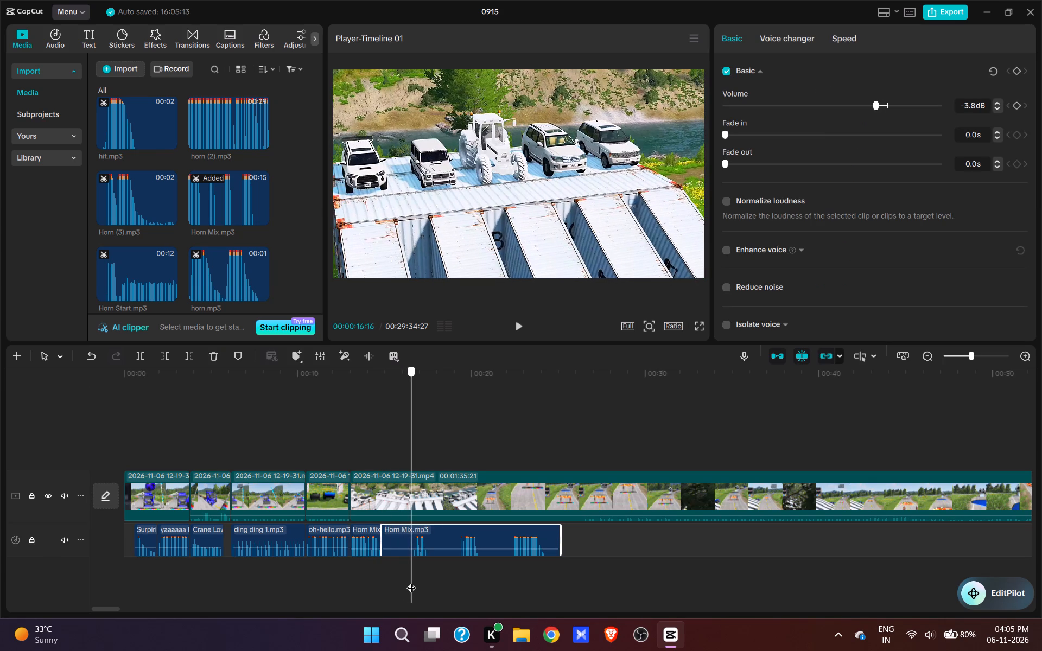
pyautogui.moveTo(411, 581); pyautogui.dragTo(412, 582)
pyautogui.press('q')
pyautogui.moveTo(446, 529); pyautogui.dragTo(436, 532)
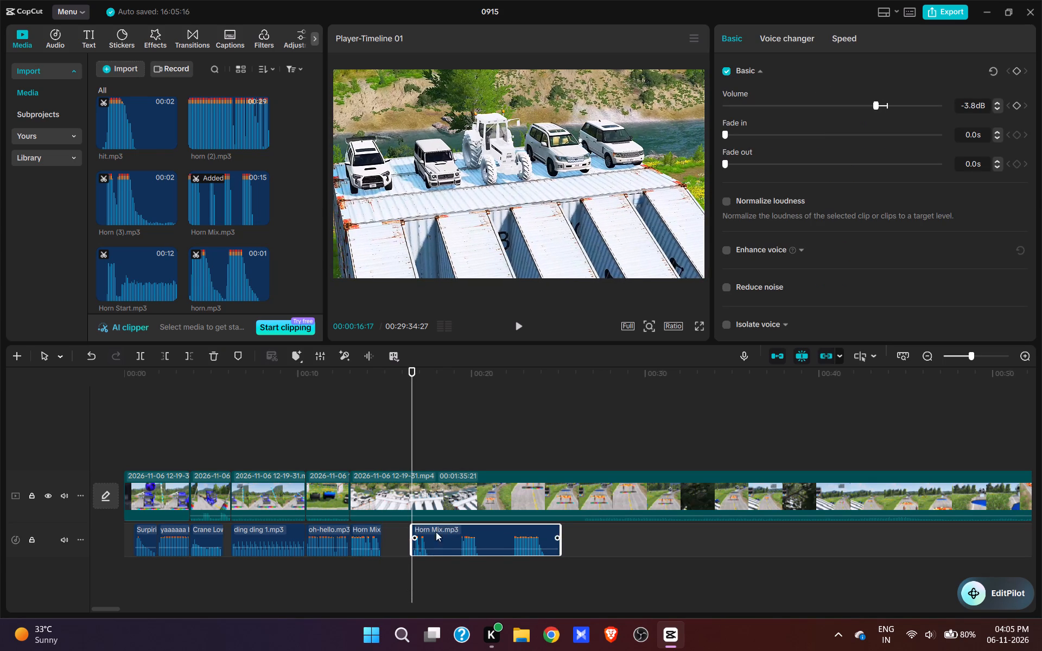
pyautogui.moveTo(436, 532); pyautogui.dragTo(420, 532)
# Split the remaining Horn Mix.mp3 at 00:00:15:26, remove the silence up to 00:00:17:17, and close the gap.
pyautogui.moveTo(412, 570); pyautogui.dragTo(400, 568)
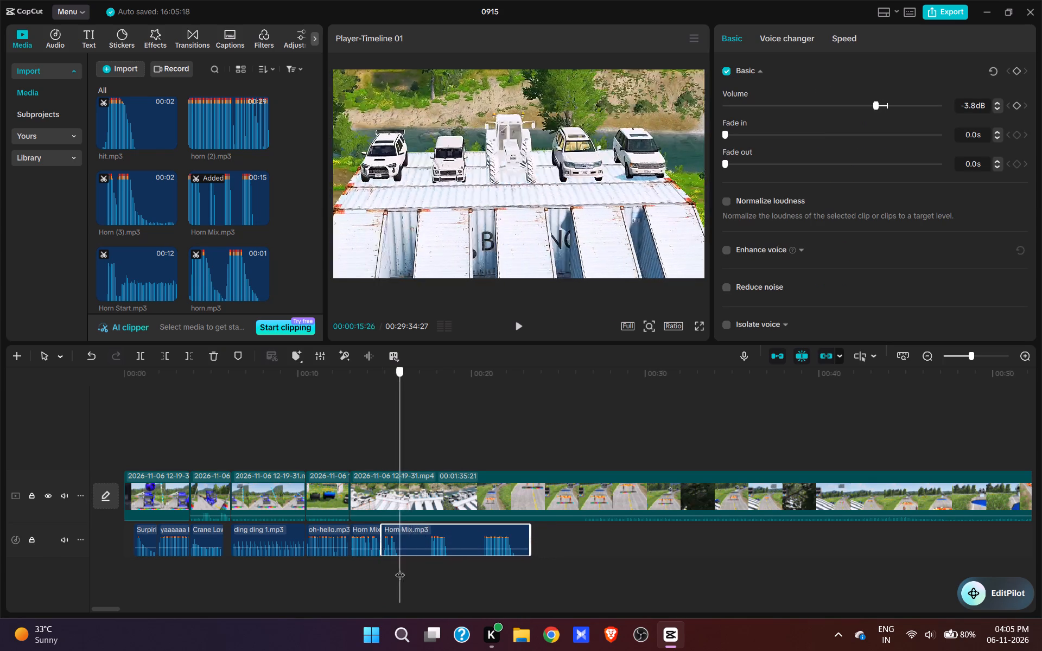
pyautogui.moveTo(400, 568); pyautogui.dragTo(400, 567)
pyautogui.press('w')
pyautogui.moveTo(400, 570); pyautogui.dragTo(429, 570)
pyautogui.press('q')
pyautogui.moveTo(462, 538); pyautogui.dragTo(437, 542)
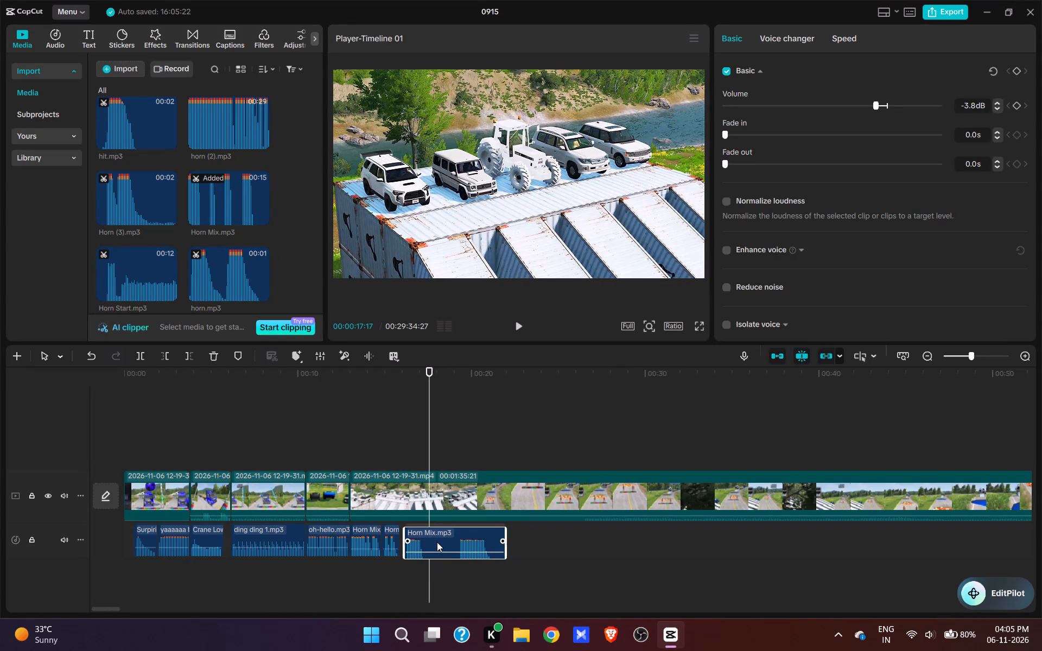
pyautogui.moveTo(437, 542); pyautogui.dragTo(436, 541)
# Split the last Horn Mix.mp3 piece at 00:00:16:28, remove the silence up to 00:00:18:26, and close the gap.
pyautogui.moveTo(429, 567); pyautogui.dragTo(418, 565)
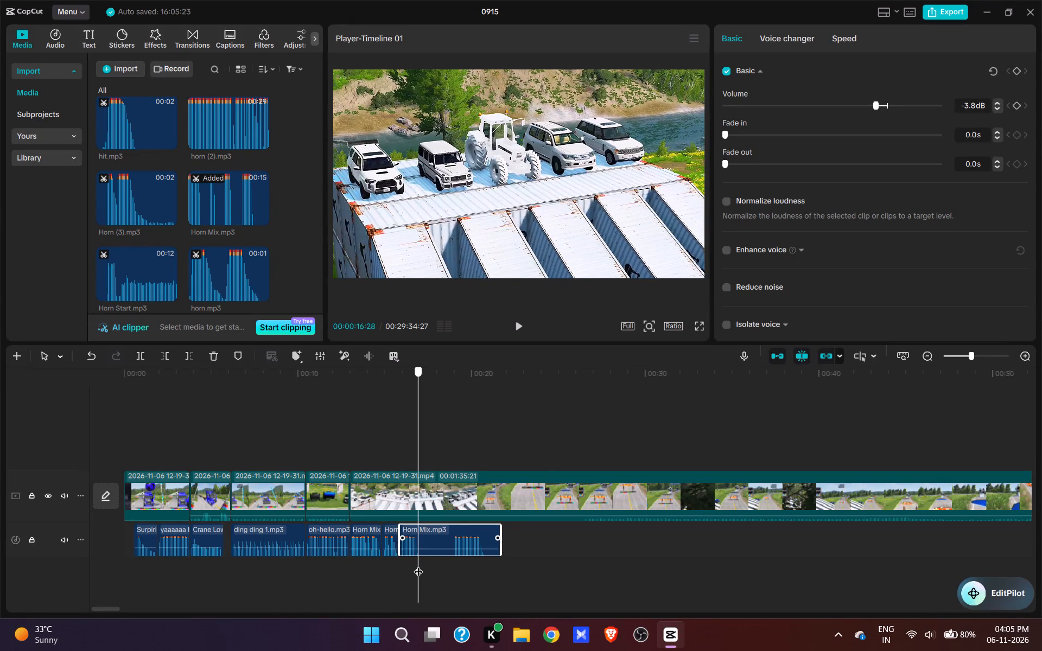
pyautogui.moveTo(418, 565); pyautogui.dragTo(452, 568)
pyautogui.press('w')
pyautogui.press('q')
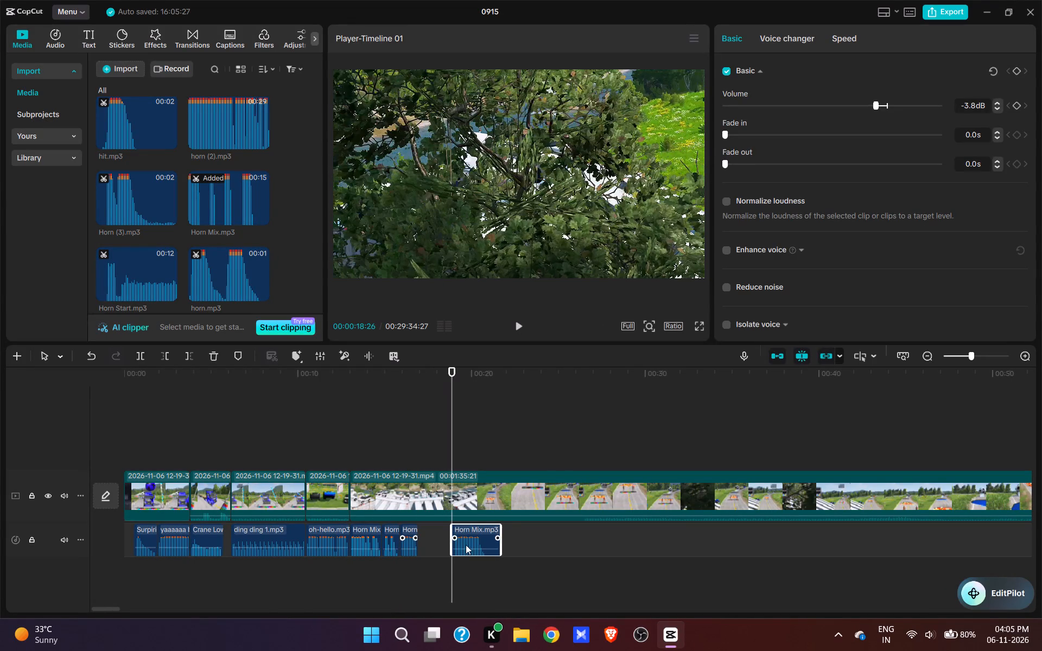
pyautogui.moveTo(472, 533); pyautogui.dragTo(440, 538)
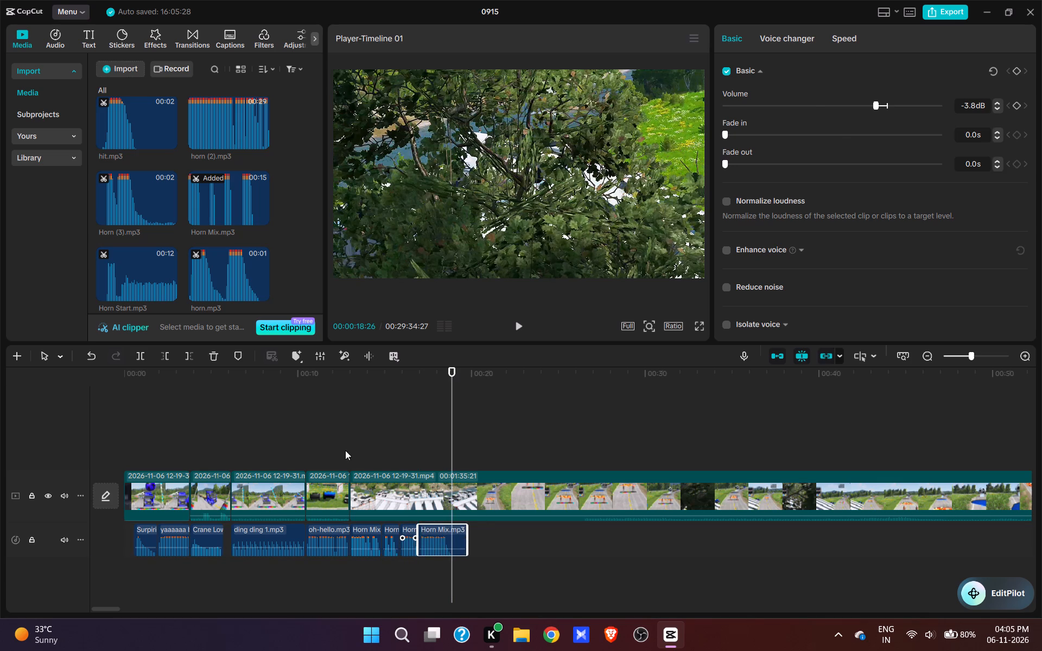
# Trim the end of the last Horn Mix.mp3 piece back to 00:00:18:23.
pyautogui.click(345, 450)
pyautogui.press('space')
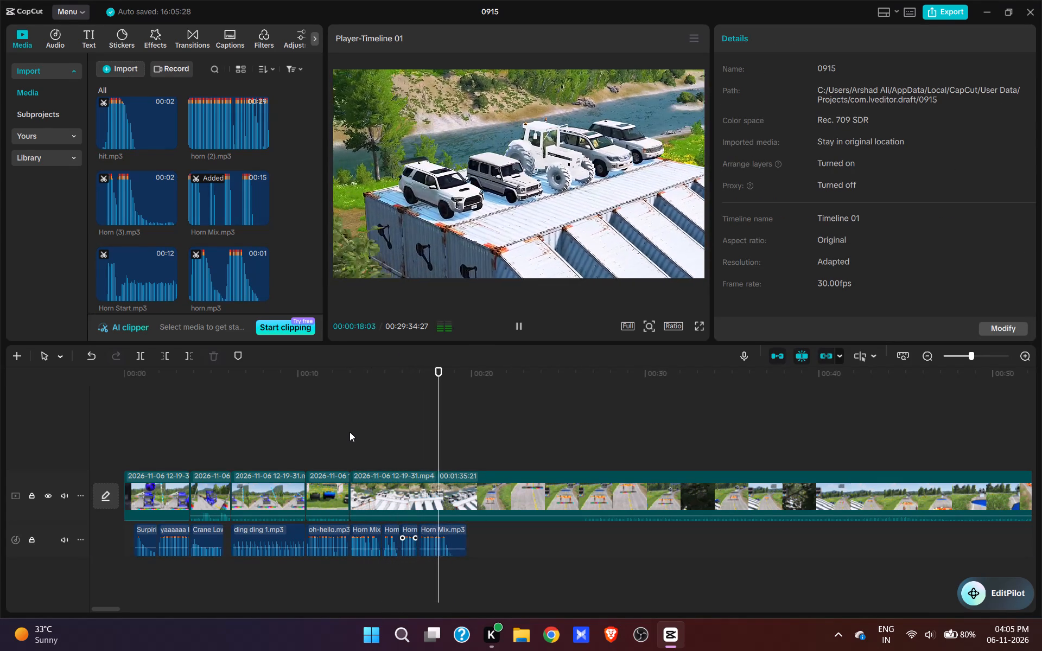
pyautogui.press('space')
pyautogui.click(450, 545)
pyautogui.press('e')
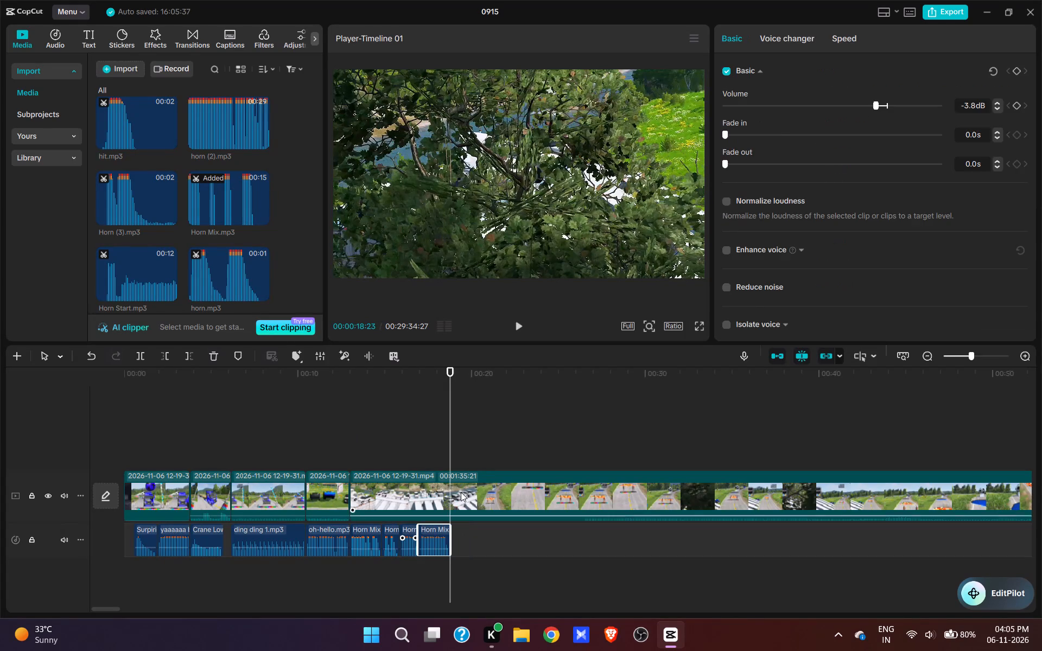
# Split the gameplay video at 00:00:18:23 and remove the following 15 seconds of uneventful footage, closing the gap.
pyautogui.click(461, 492)
pyautogui.press('w')
pyautogui.click(481, 457)
pyautogui.press('space')
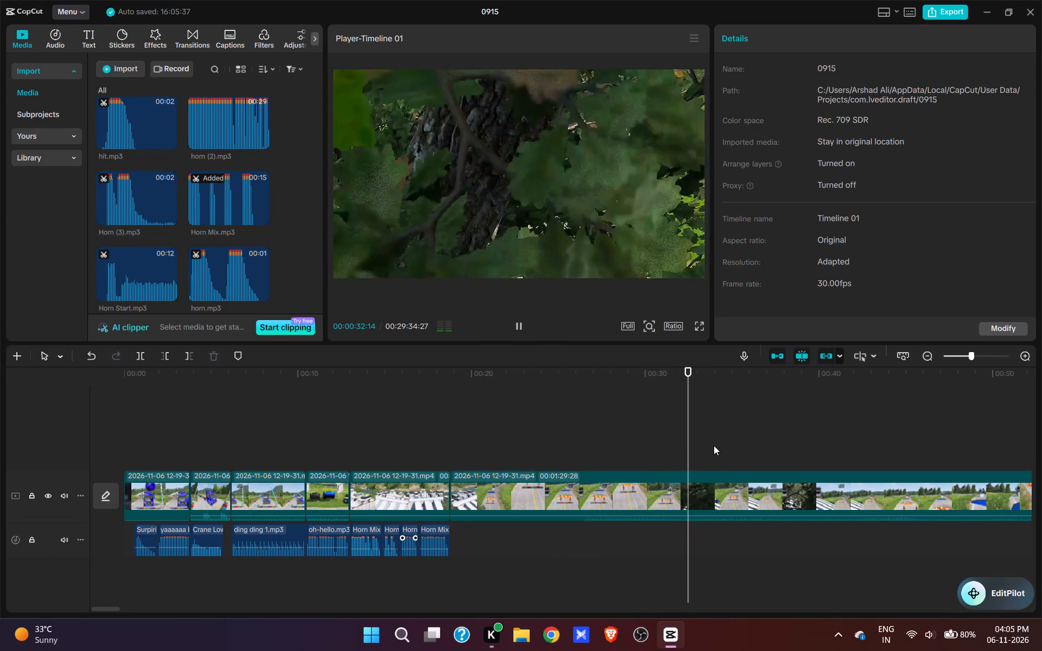
pyautogui.press('space')
pyautogui.write('q')
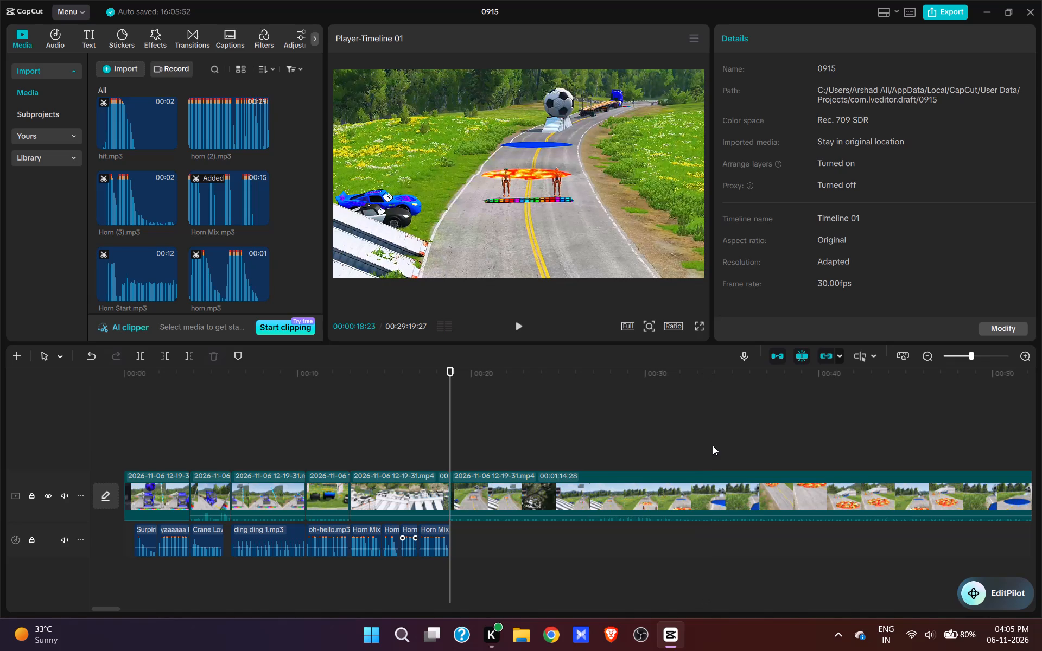
# Remove about 8 more seconds of footage after 00:00:18:23, past the shot with the game control panels, closing the gap.
pyautogui.press('space')
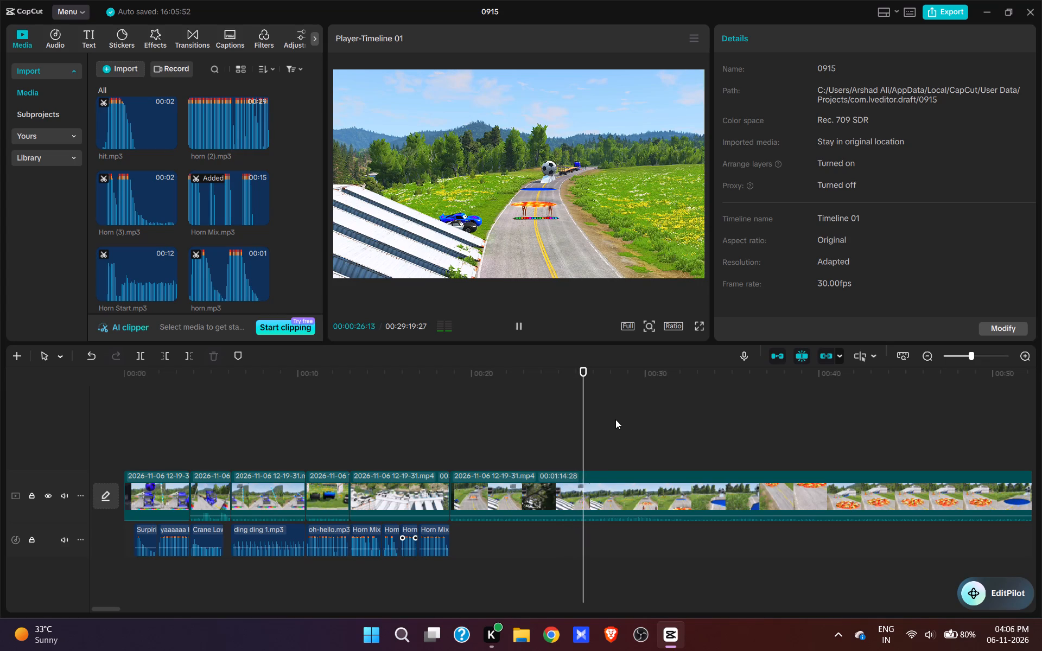
pyautogui.press('space')
pyautogui.click(567, 432)
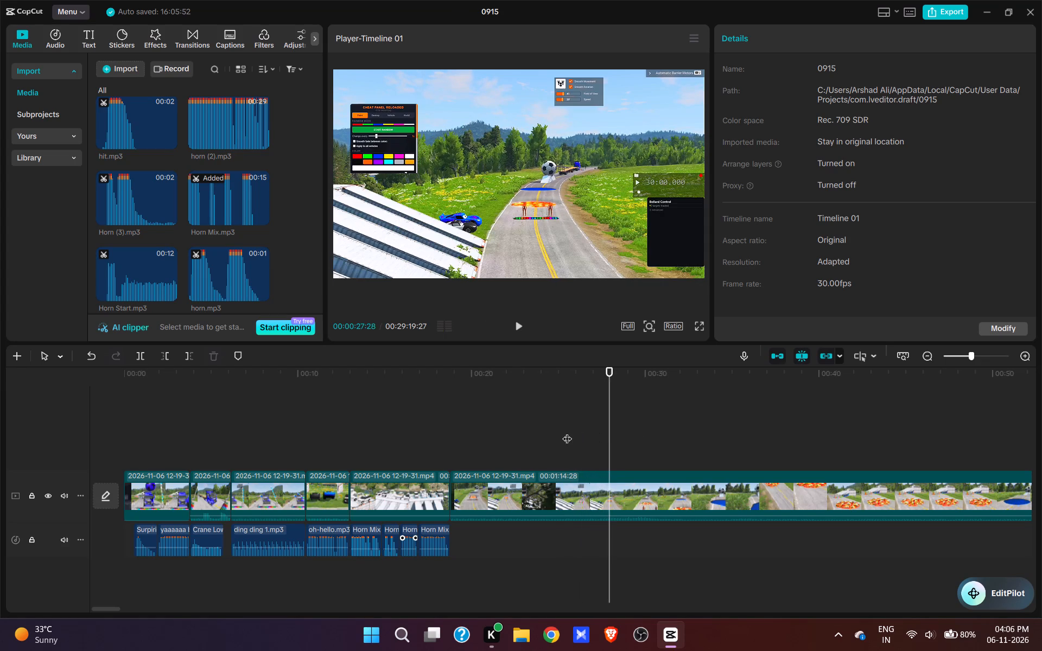
pyautogui.press('space')
pyautogui.press('space')
pyautogui.write('q')
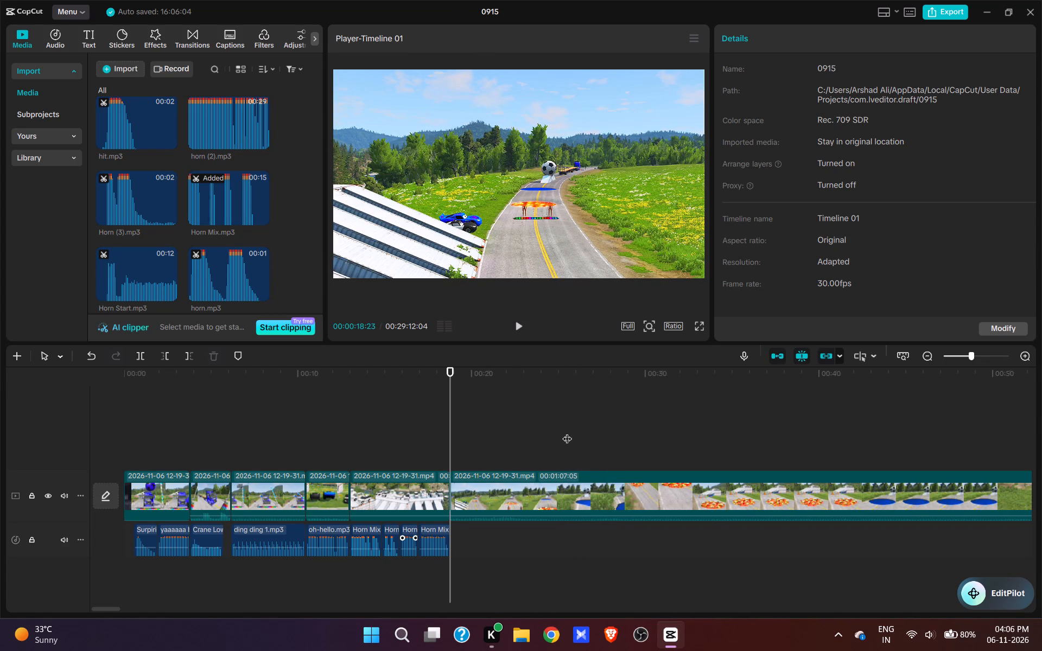
# Replay the road footage just after the cut at 00:00:18:23 to check where the shot begins.
pyautogui.press('space')
pyautogui.press('space')
pyautogui.click(475, 433)
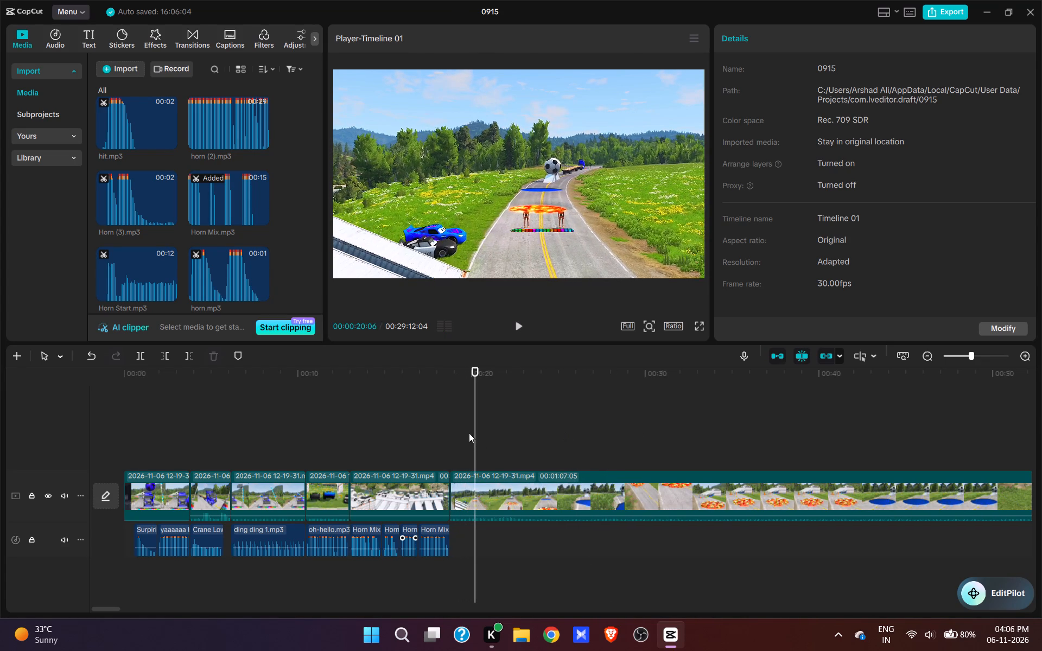
pyautogui.click(448, 435)
pyautogui.press('space')
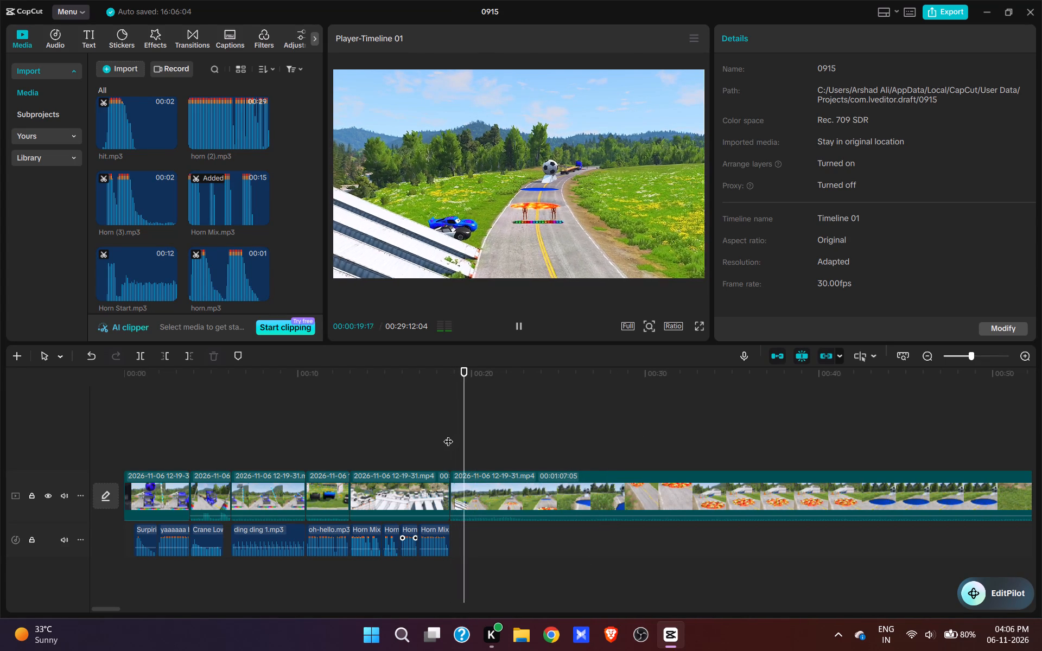
pyautogui.press('space')
pyautogui.click(451, 442)
pyautogui.press('space')
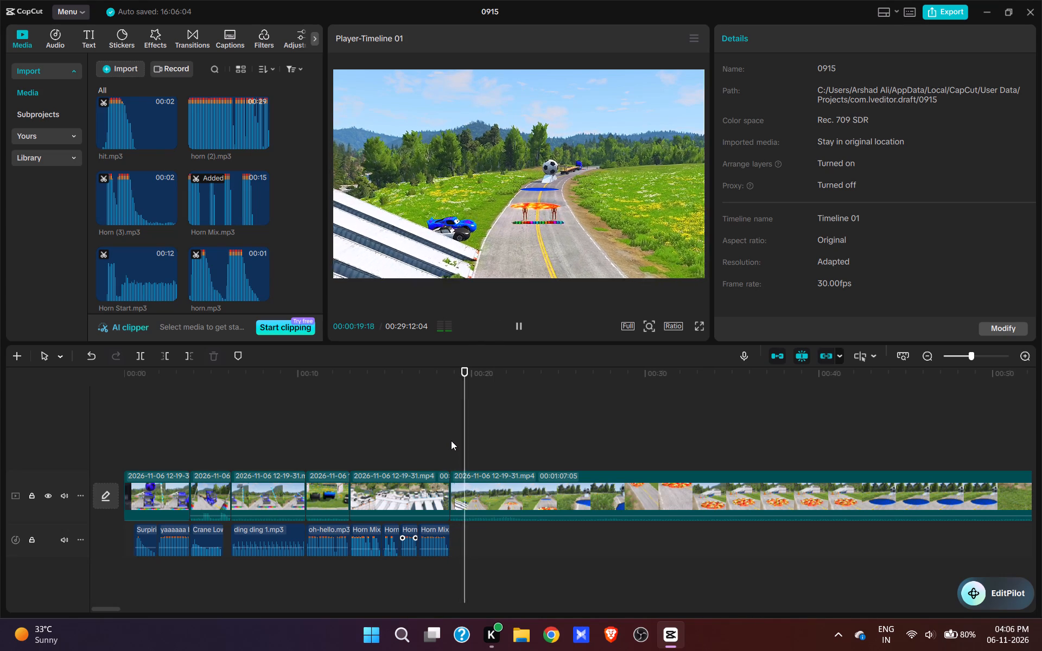
pyautogui.click(451, 441)
pyautogui.press('space')
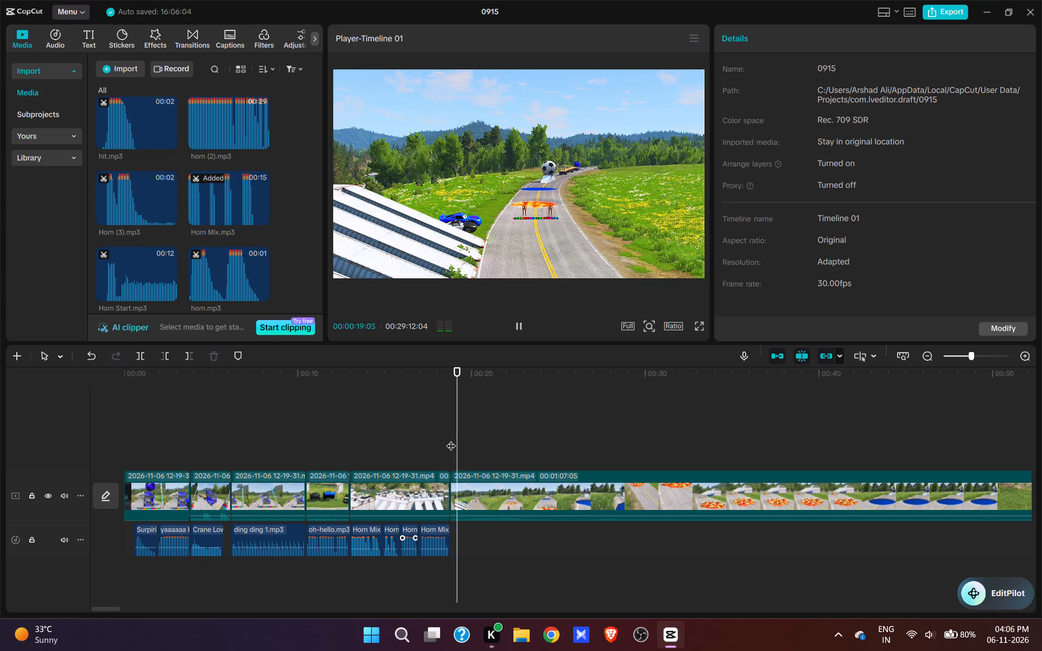
pyautogui.click(451, 438)
pyautogui.press('space')
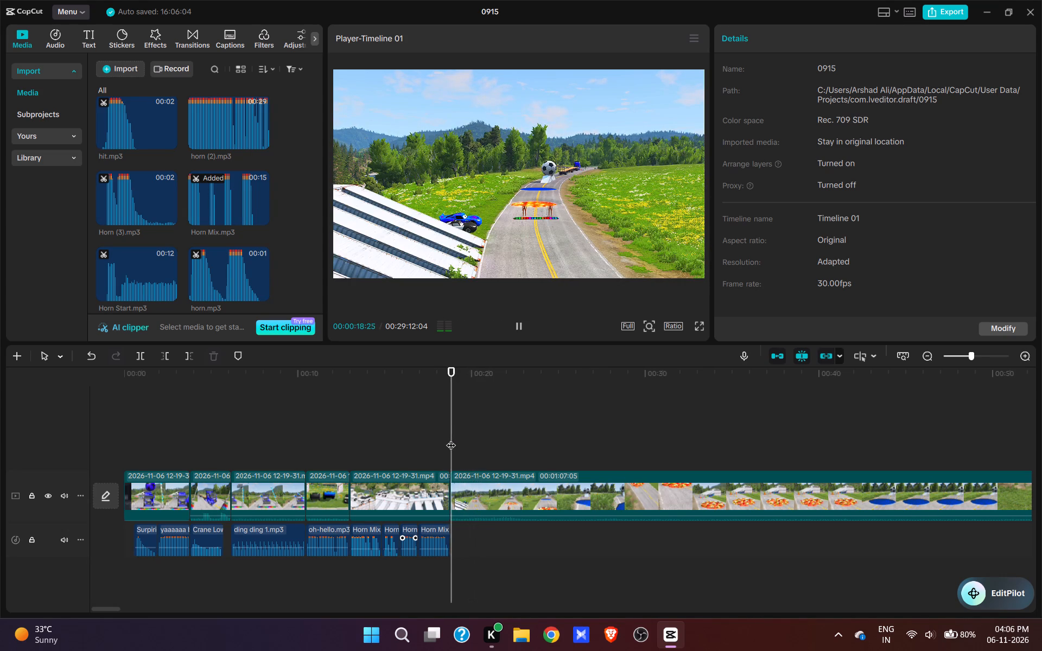
pyautogui.click(451, 438)
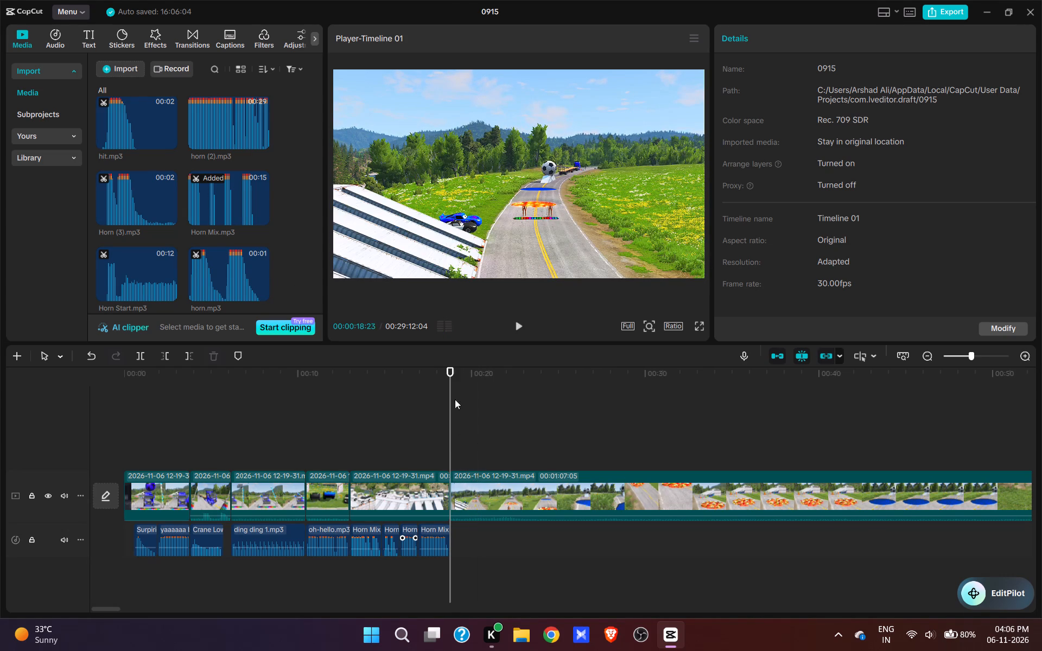
# Look through the imported media for a sound to place under the road footage at 00:00:18:23.
pyautogui.scroll(-14, 228, 220)
pyautogui.moveTo(318, 202); pyautogui.dragTo(336, 368)
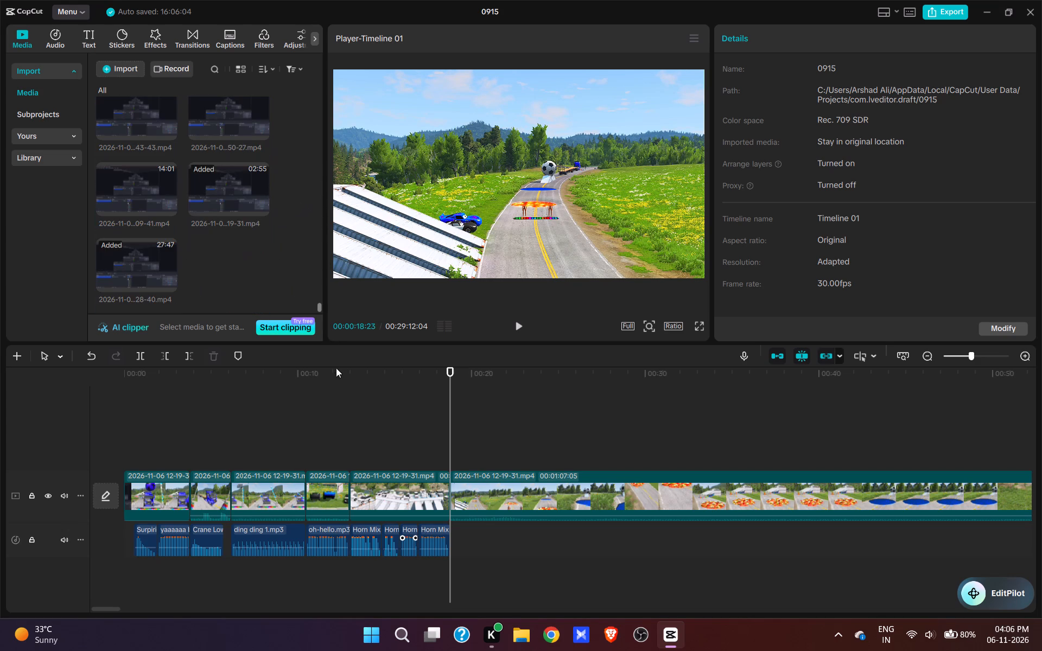
pyautogui.moveTo(336, 368); pyautogui.dragTo(336, 369)
pyautogui.scroll(-6, 209, 193)
pyautogui.scroll(3, 204, 219)
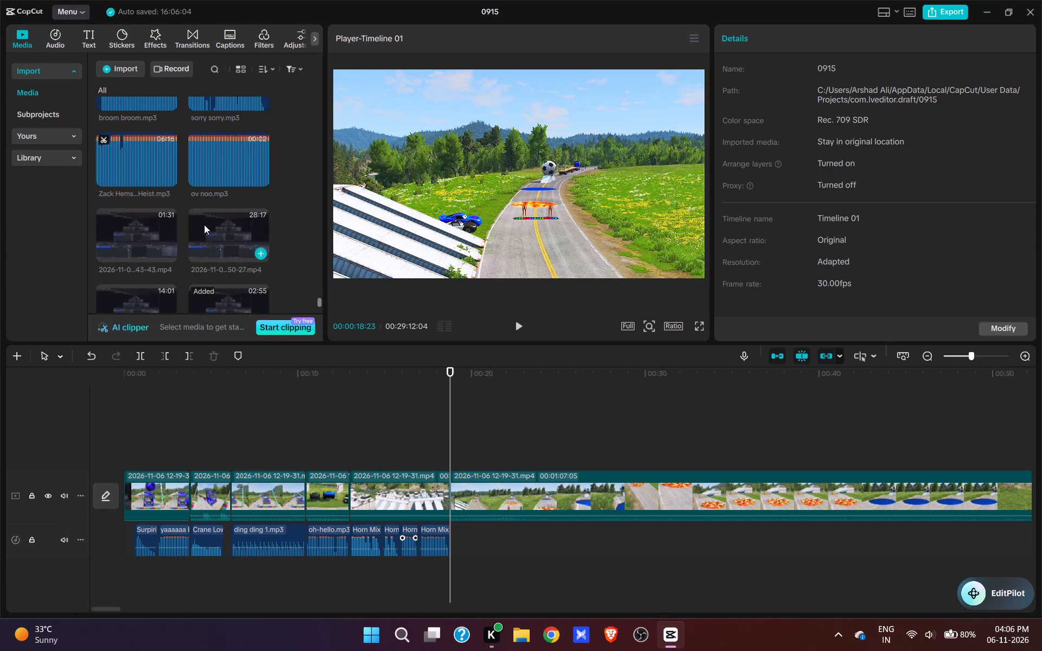
pyautogui.scroll(8, 204, 225)
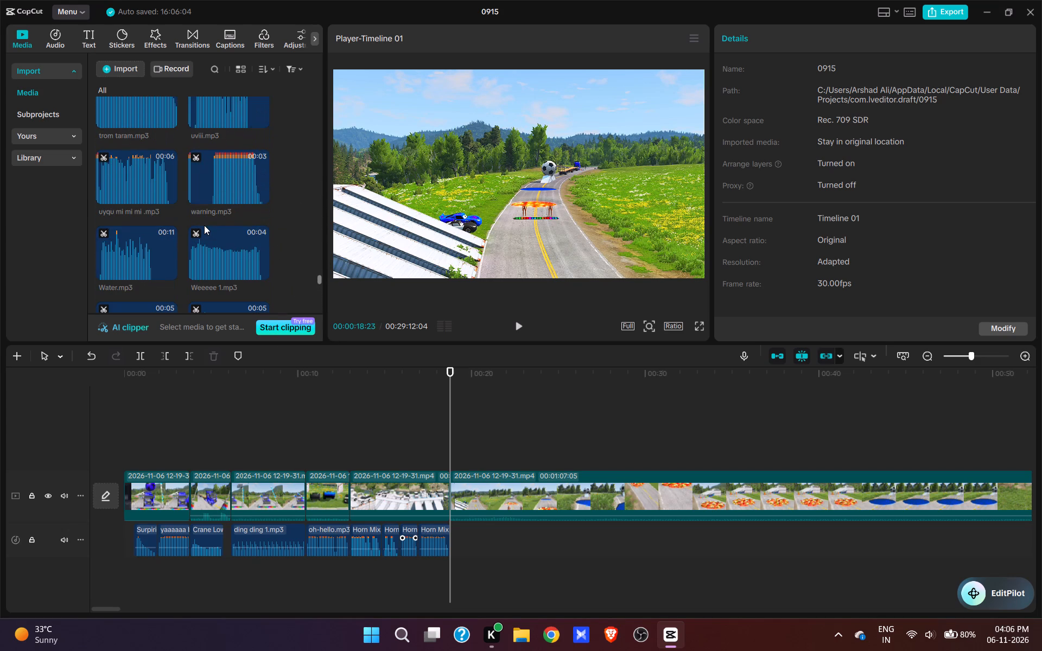
pyautogui.scroll(3, 204, 225)
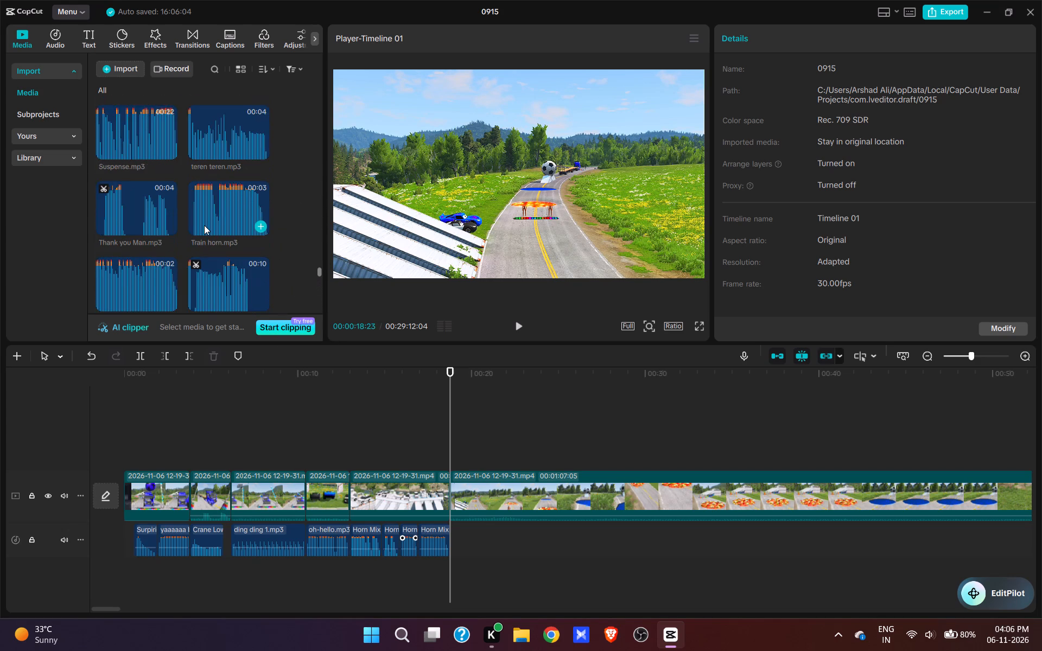
pyautogui.scroll(7, 204, 225)
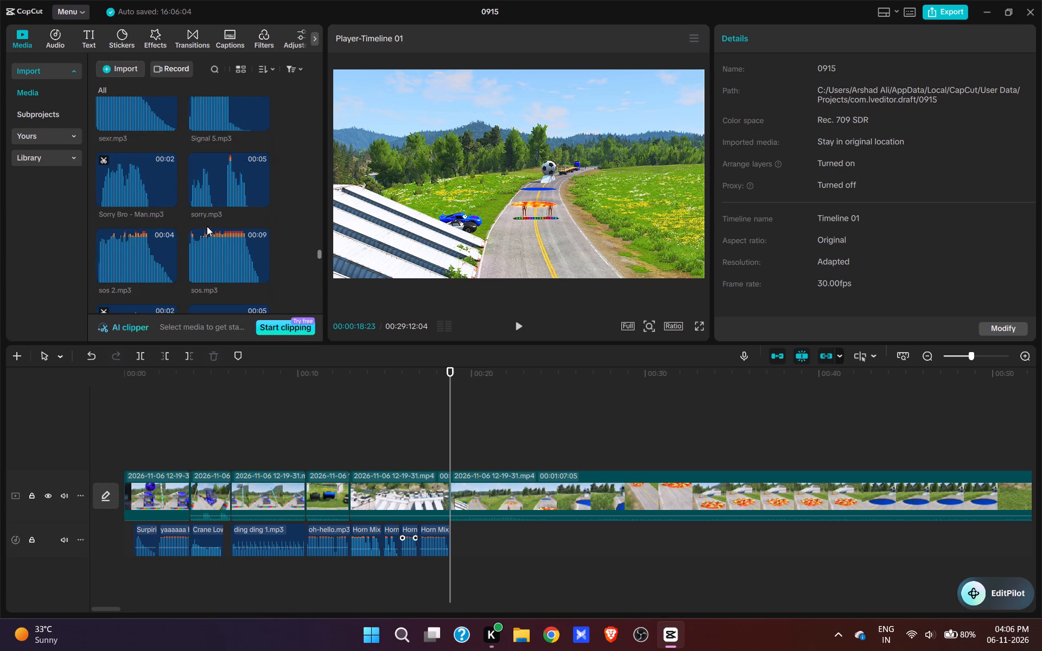
pyautogui.scroll(-20, 220, 226)
pyautogui.scroll(-10, 220, 226)
pyautogui.scroll(1, 222, 228)
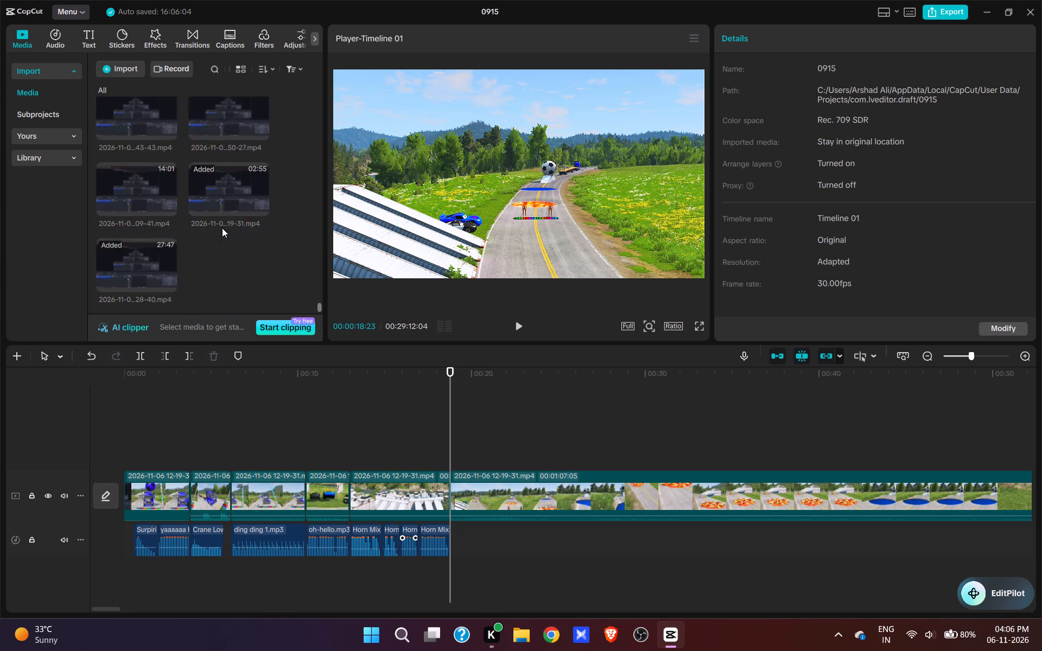
pyautogui.scroll(4, 222, 228)
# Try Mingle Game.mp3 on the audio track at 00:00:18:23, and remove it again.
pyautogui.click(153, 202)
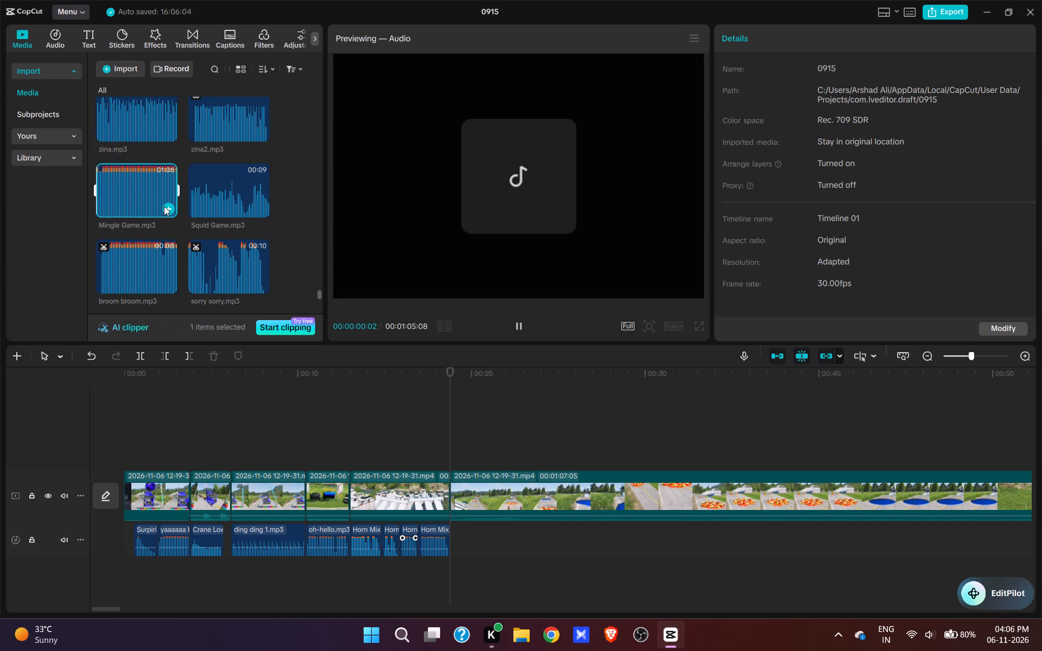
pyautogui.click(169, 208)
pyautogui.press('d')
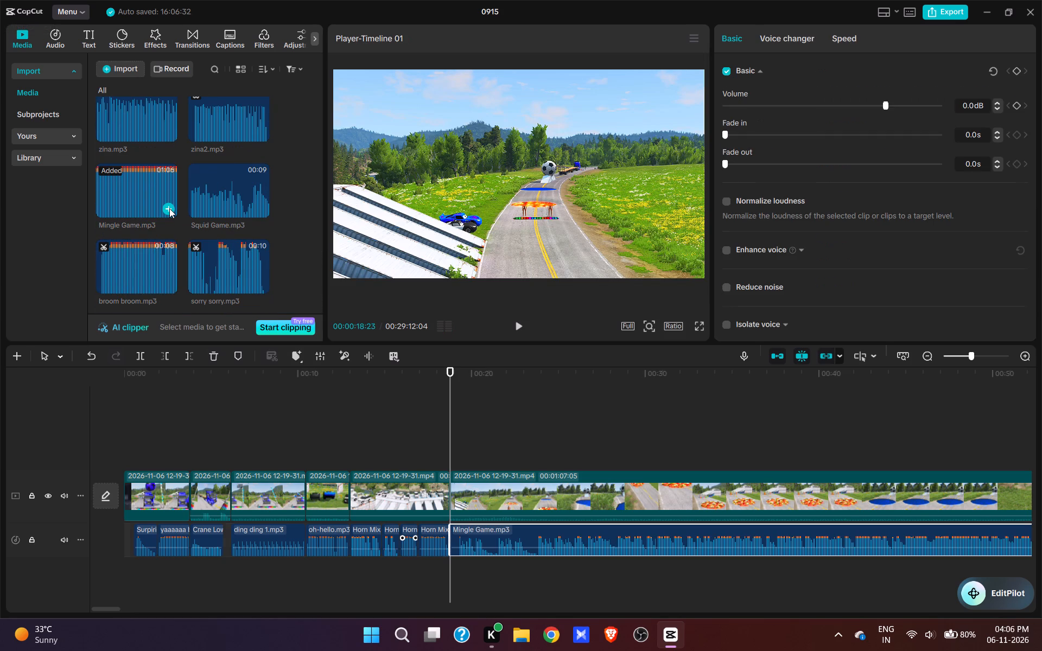
# Add Squid Game.mp3 to the audio track at 00:00:18:23 and trim its end to 00:00:24:19.
pyautogui.click(260, 203)
pyautogui.press('space')
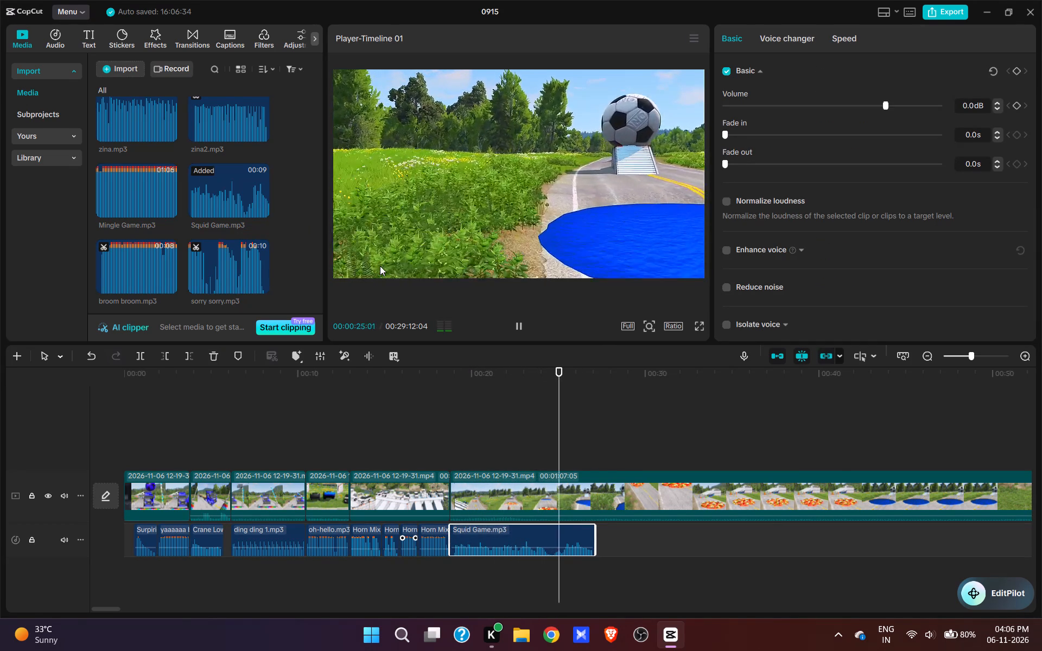
pyautogui.press('space')
pyautogui.click(533, 437)
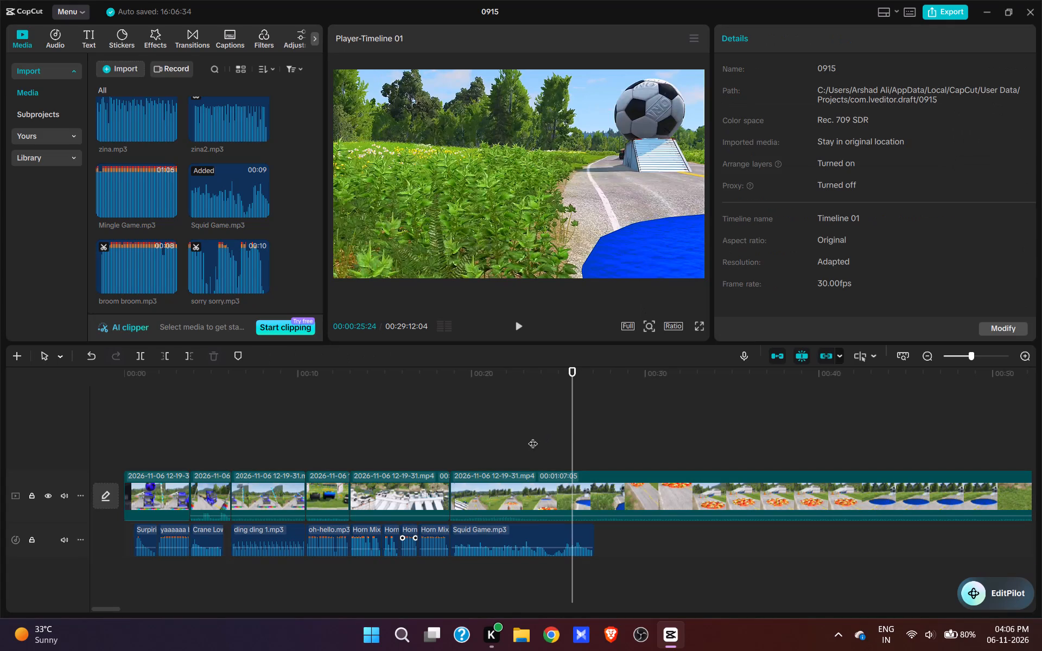
pyautogui.press('space')
pyautogui.press('space')
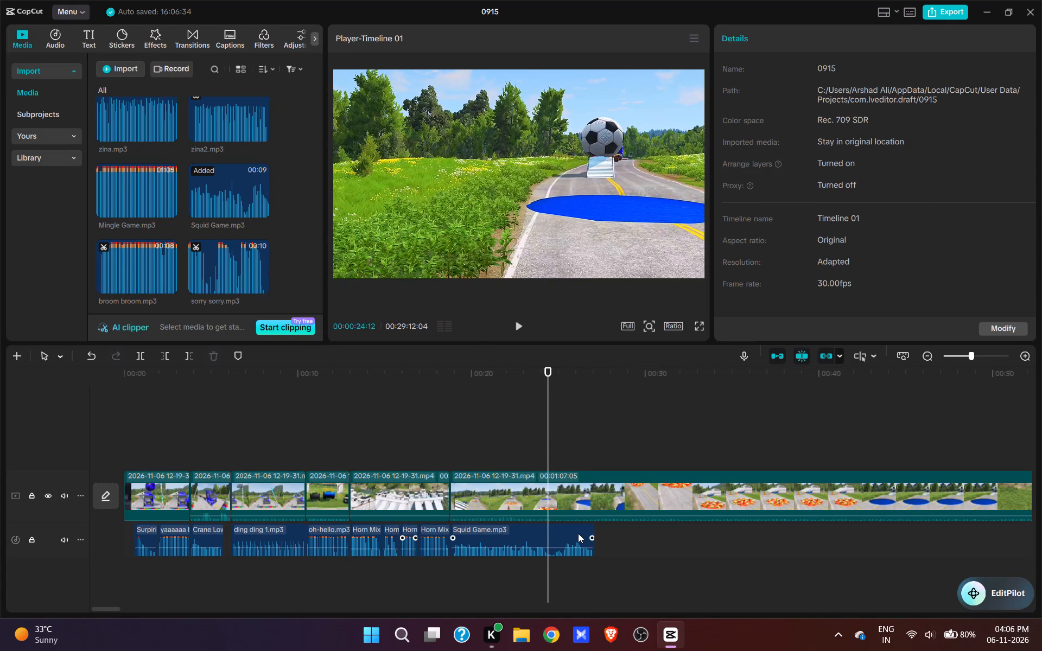
pyautogui.click(578, 533)
pyautogui.press('space')
pyautogui.press('space')
pyautogui.click(531, 449)
pyautogui.press('space')
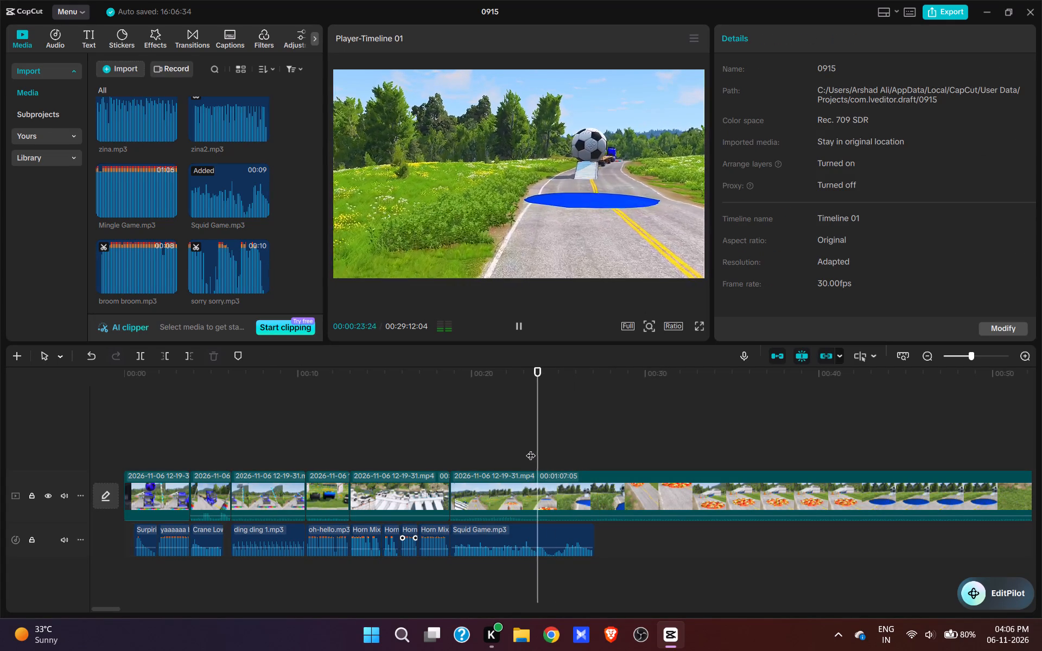
pyautogui.press('space')
pyautogui.click(557, 533)
pyautogui.press('e')
# Split the gameplay video at 00:00:24:19, where the Squid Game.mp3 clip ends.
pyautogui.click(568, 508)
pyautogui.press('w')
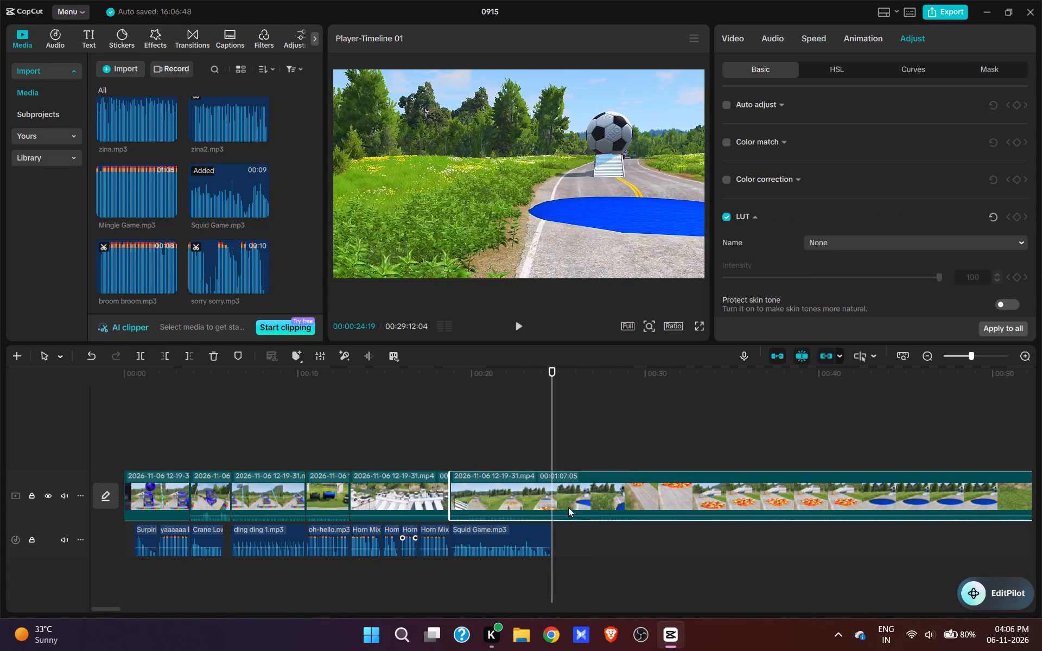
# Review the footage after 00:00:24:19 and remove about 10 seconds, up to the static lava pool shot, closing the gap.
pyautogui.click(420, 443)
pyautogui.press('space')
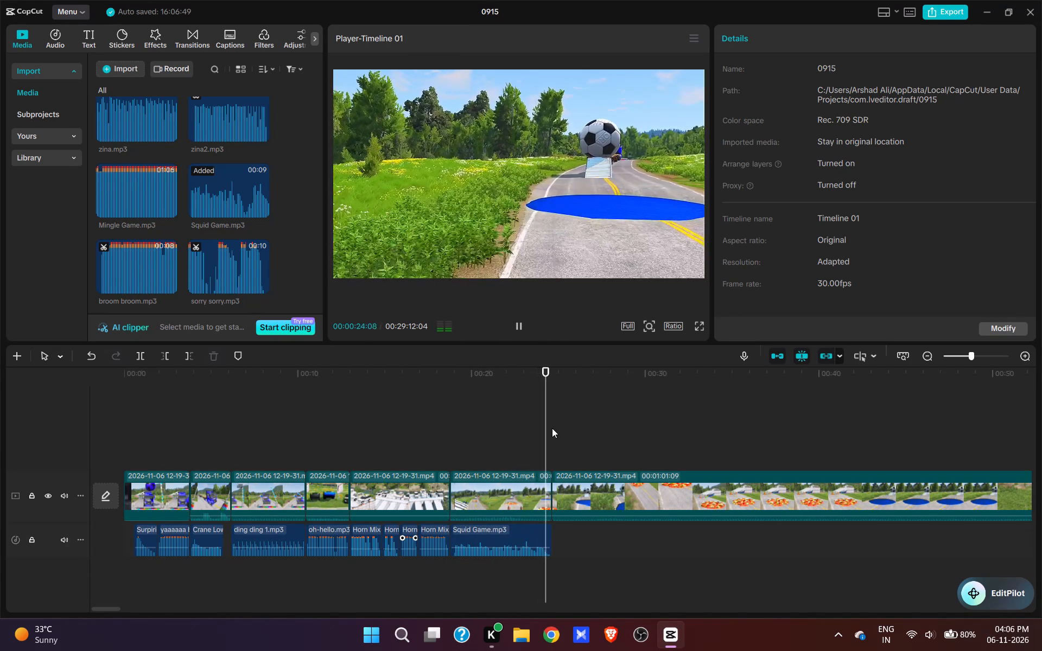
pyautogui.click(704, 447)
pyautogui.press('space')
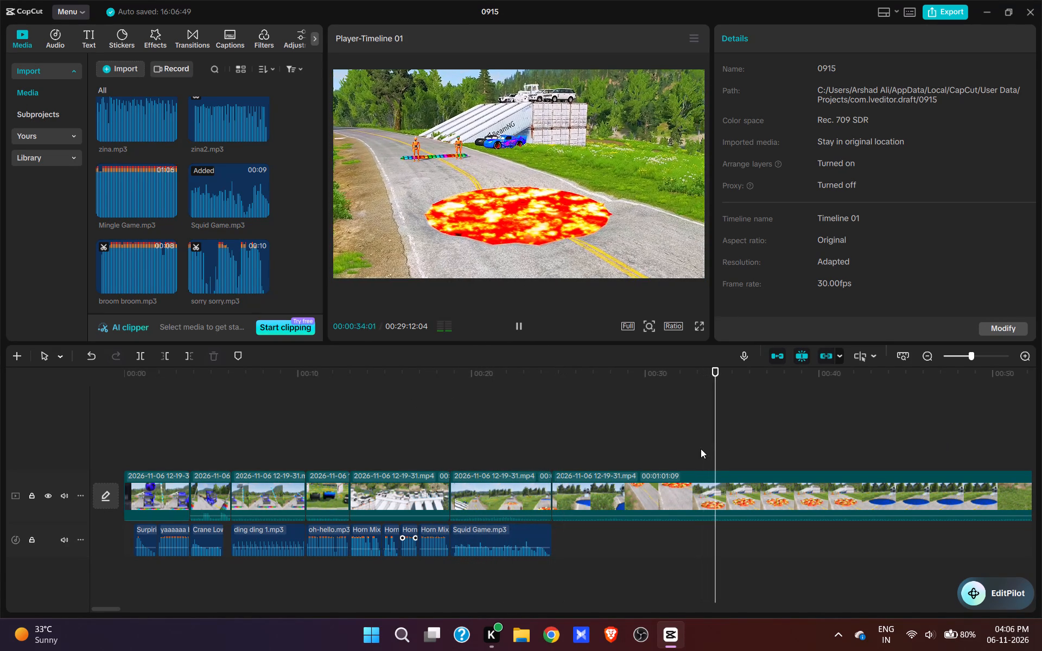
pyautogui.click(693, 454)
pyautogui.click(656, 456)
pyautogui.press('space')
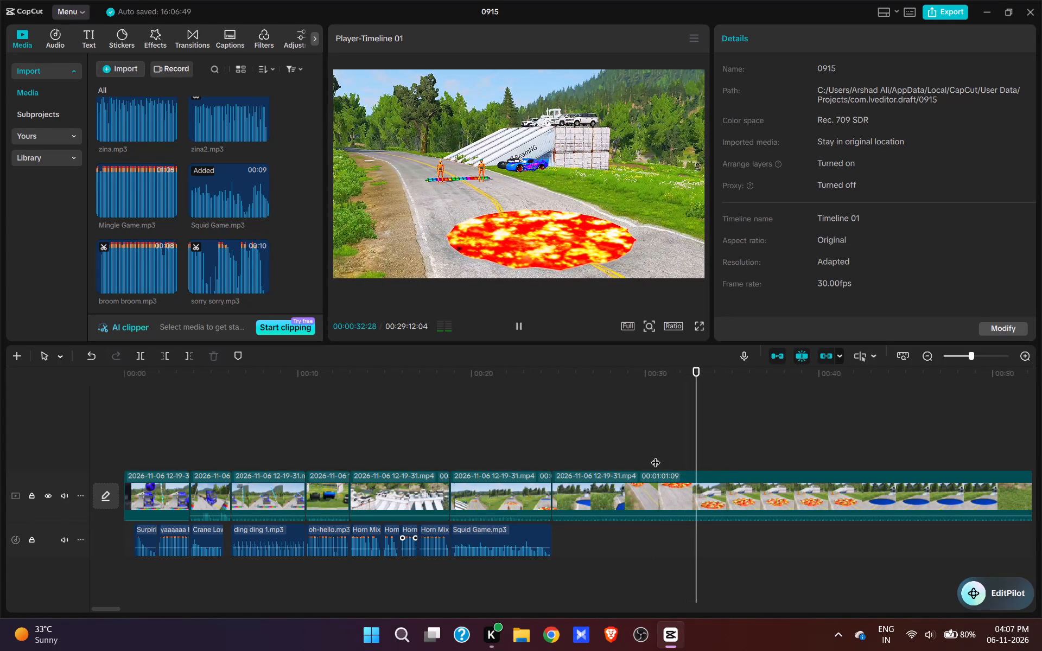
pyautogui.press('space')
pyautogui.press('space')
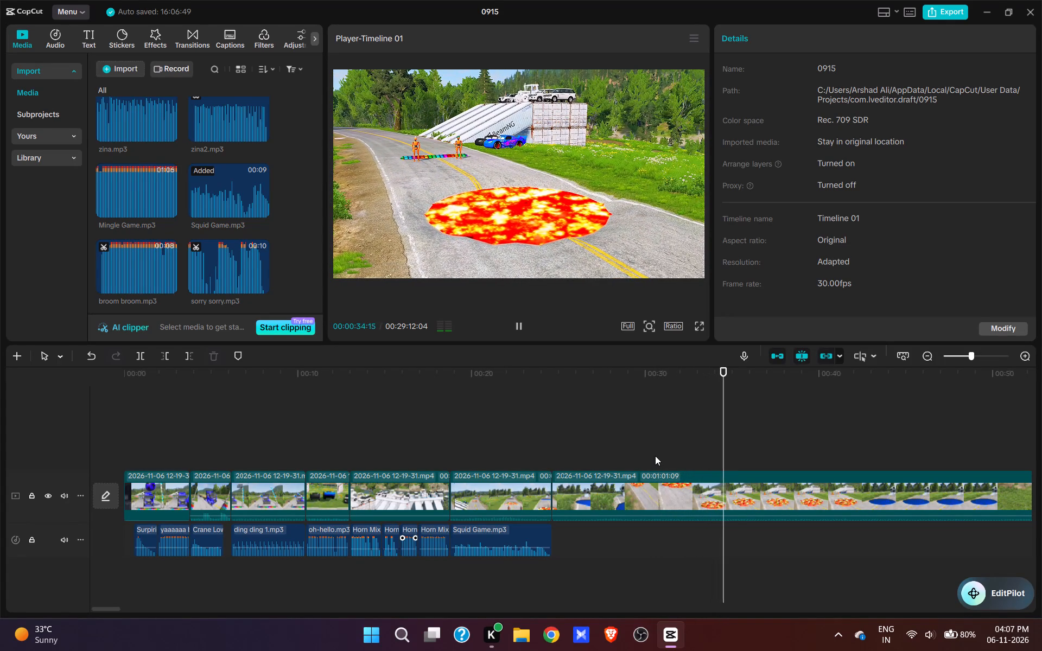
pyautogui.press('space')
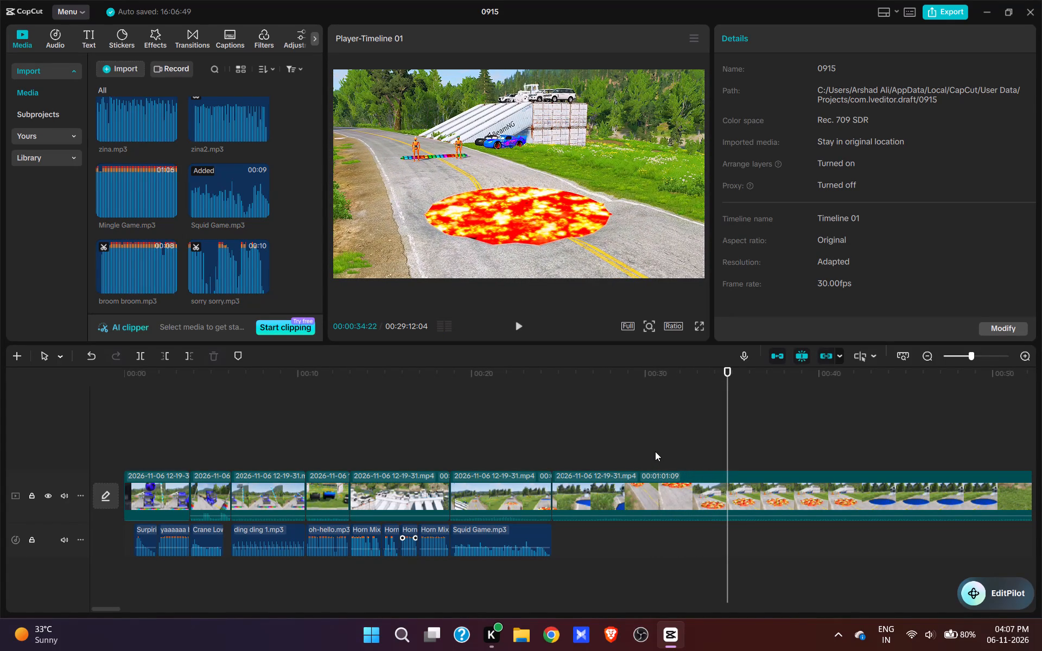
pyautogui.click(638, 452)
pyautogui.press('space')
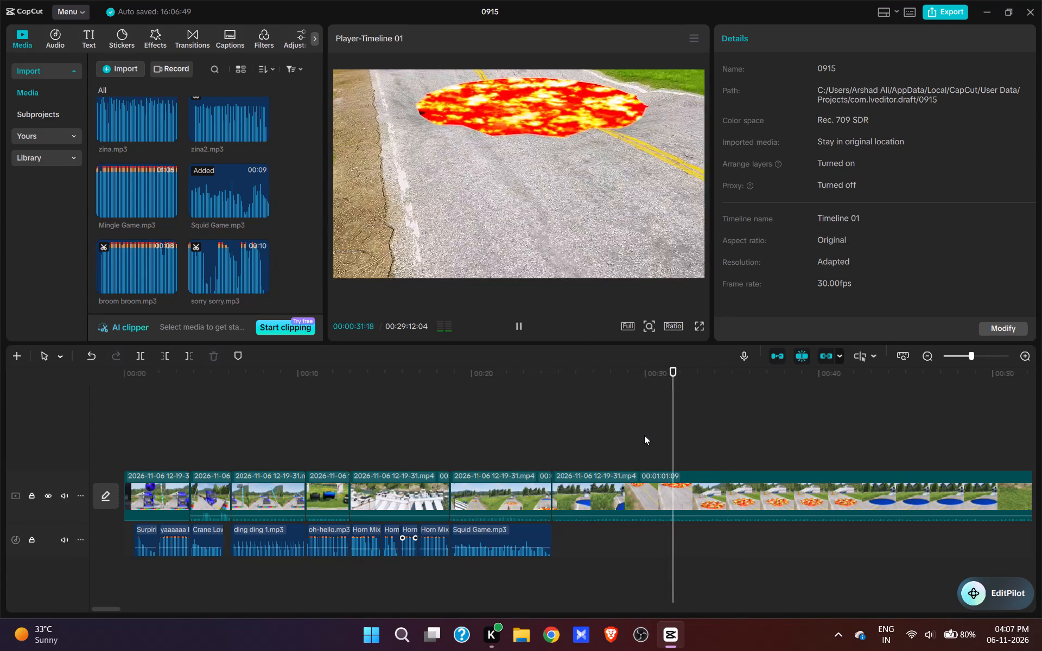
pyautogui.press('space')
pyautogui.press('space')
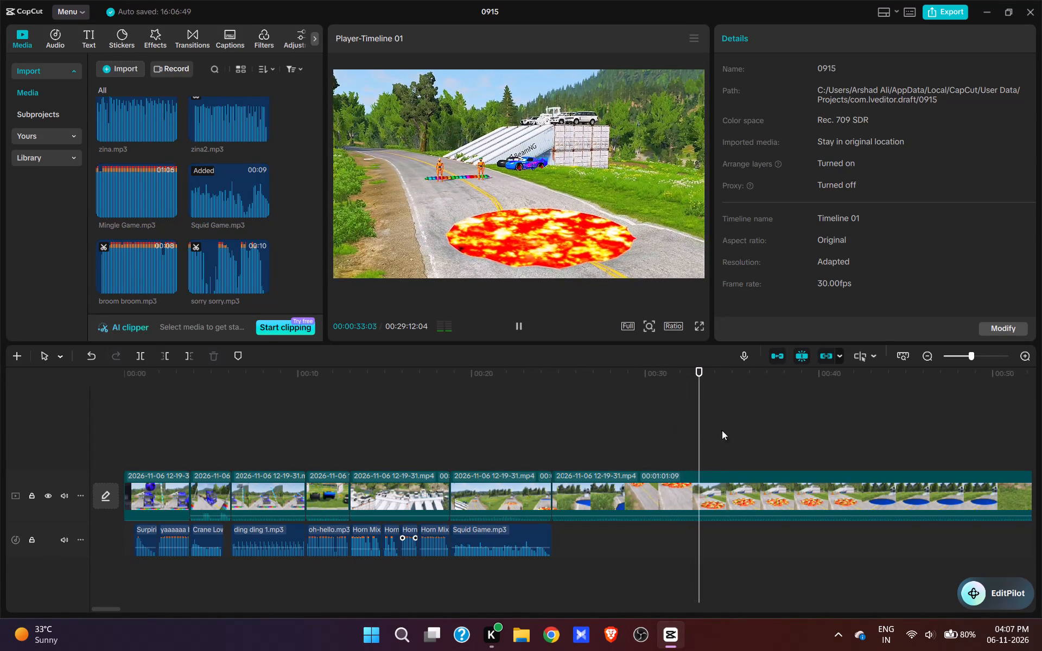
pyautogui.press('space')
pyautogui.press('space')
pyautogui.press('space')
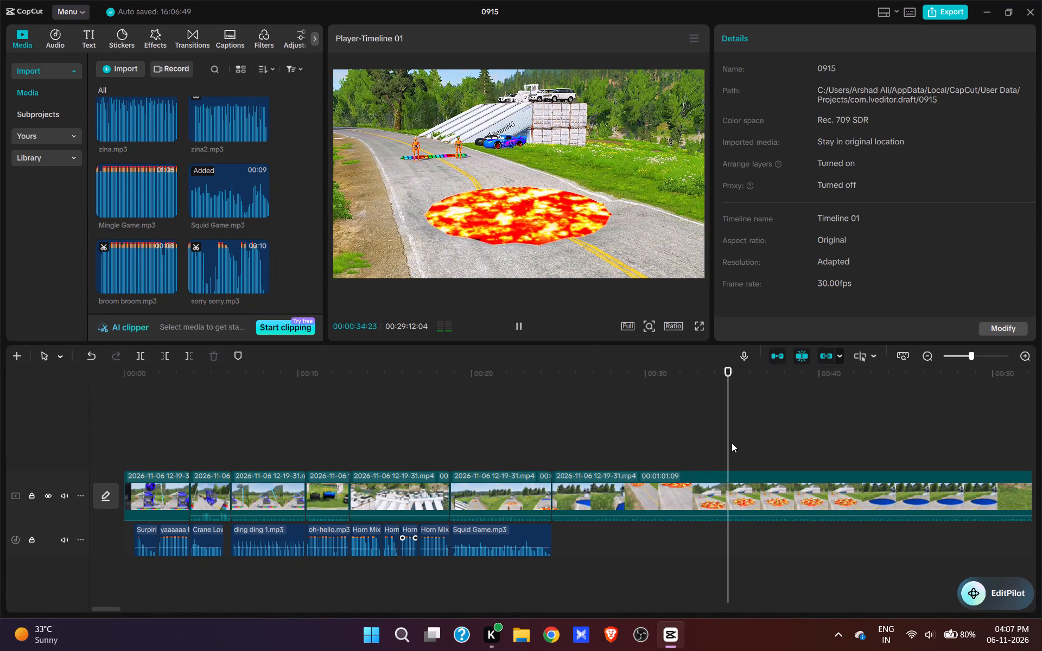
pyautogui.write('q')
# Isolate the static blue water pool shot by splitting the gameplay video where it begins and at 00:00:38:12.
pyautogui.scroll(-4, 206, 227)
pyautogui.scroll(1, 206, 238)
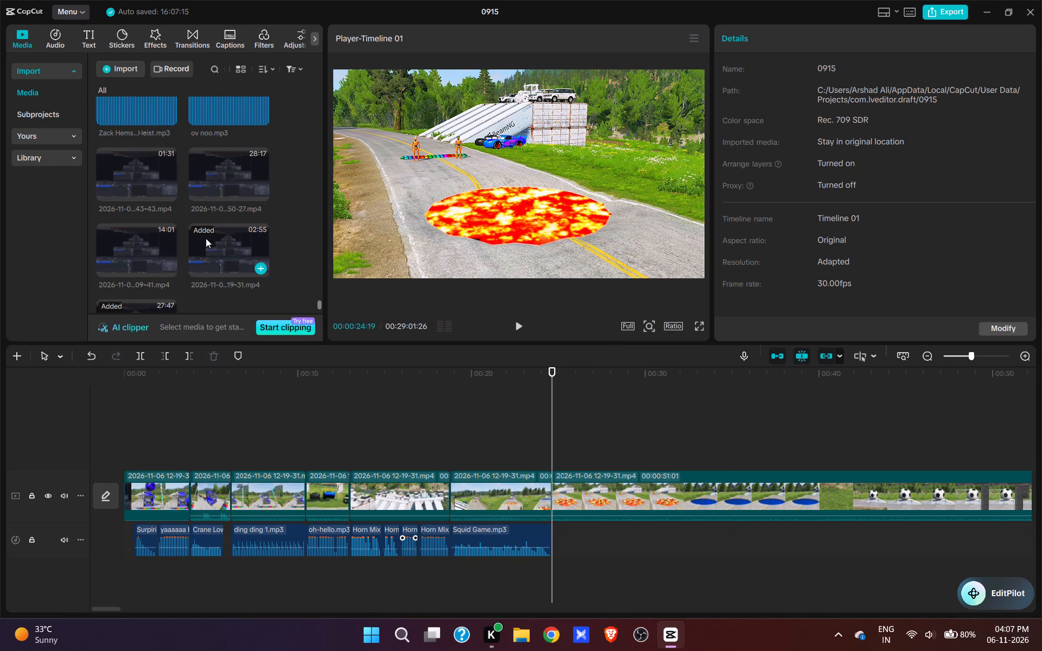
pyautogui.scroll(7, 206, 238)
pyautogui.click(664, 443)
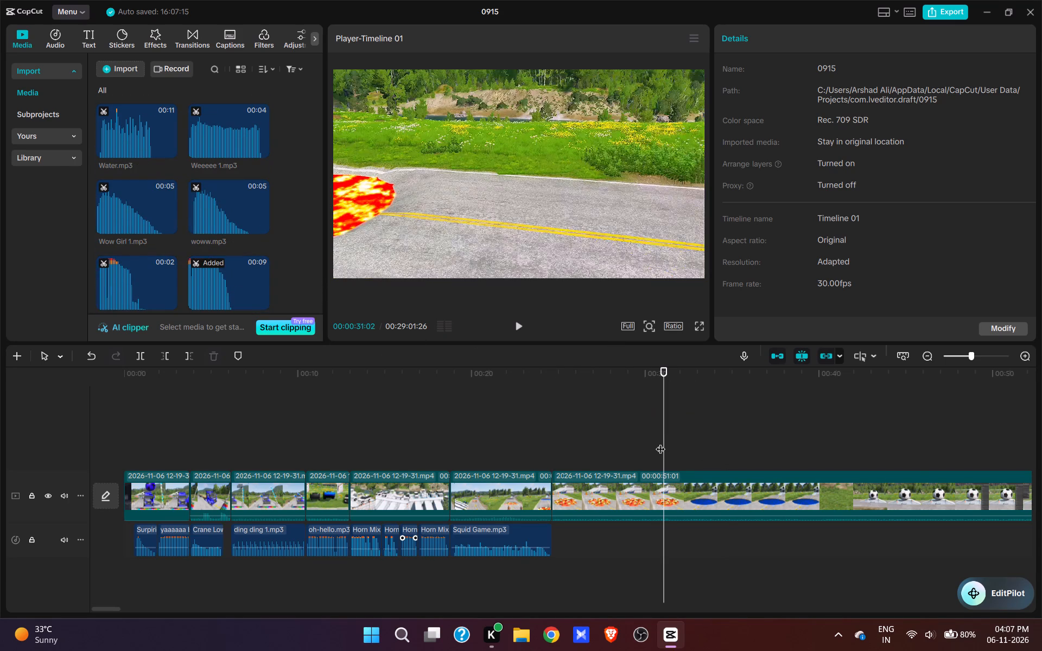
pyautogui.press('space')
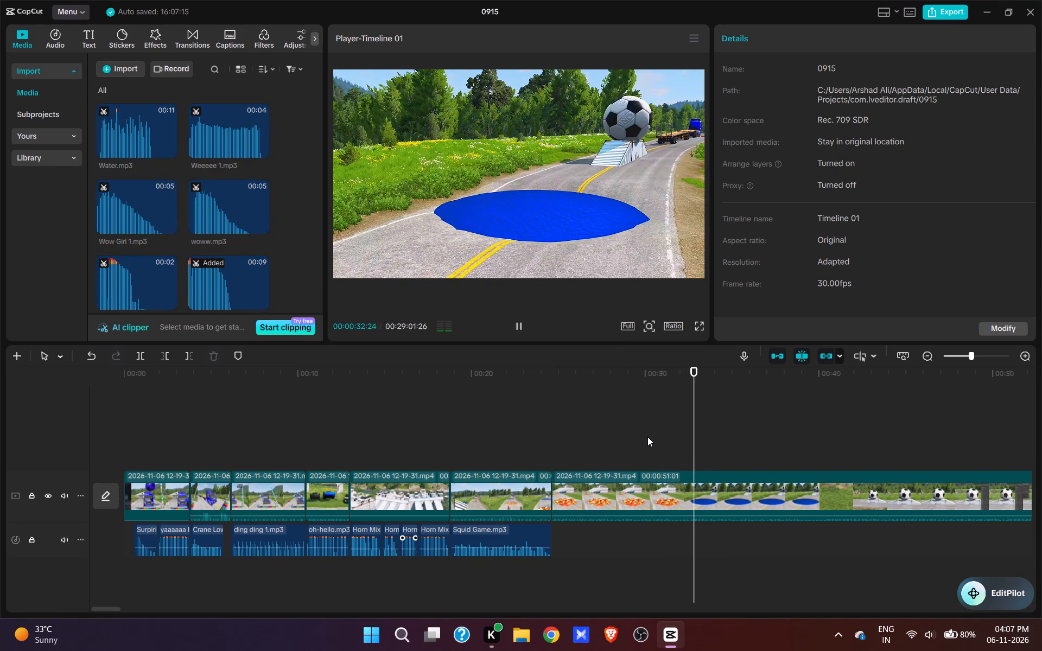
pyautogui.press('space')
pyautogui.write('w')
pyautogui.press('space')
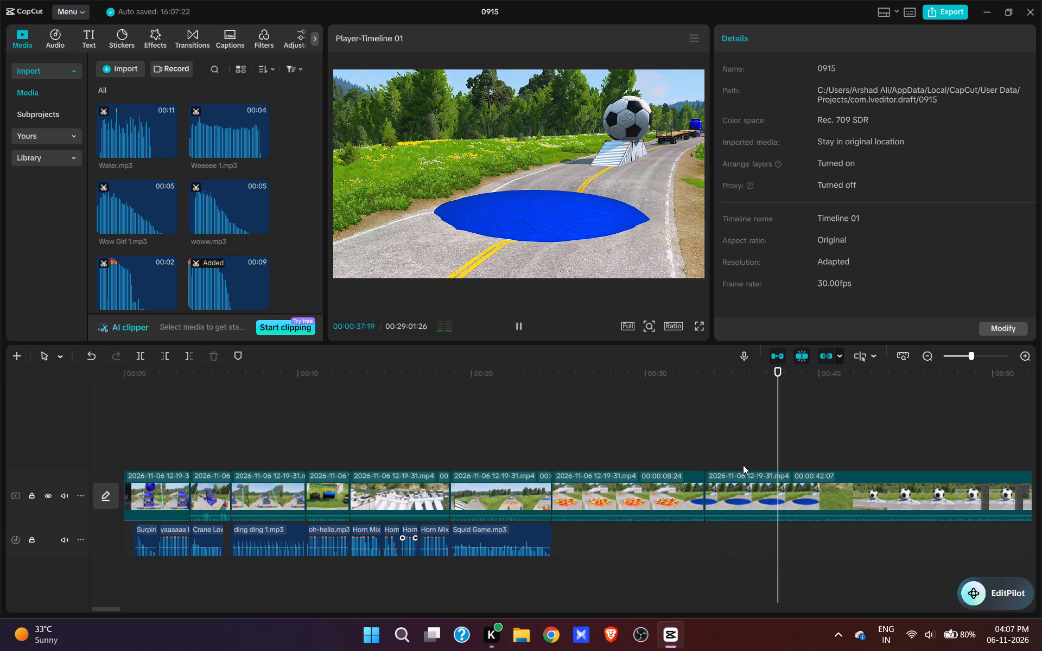
pyautogui.press('space')
pyautogui.press('space')
pyautogui.press('space')
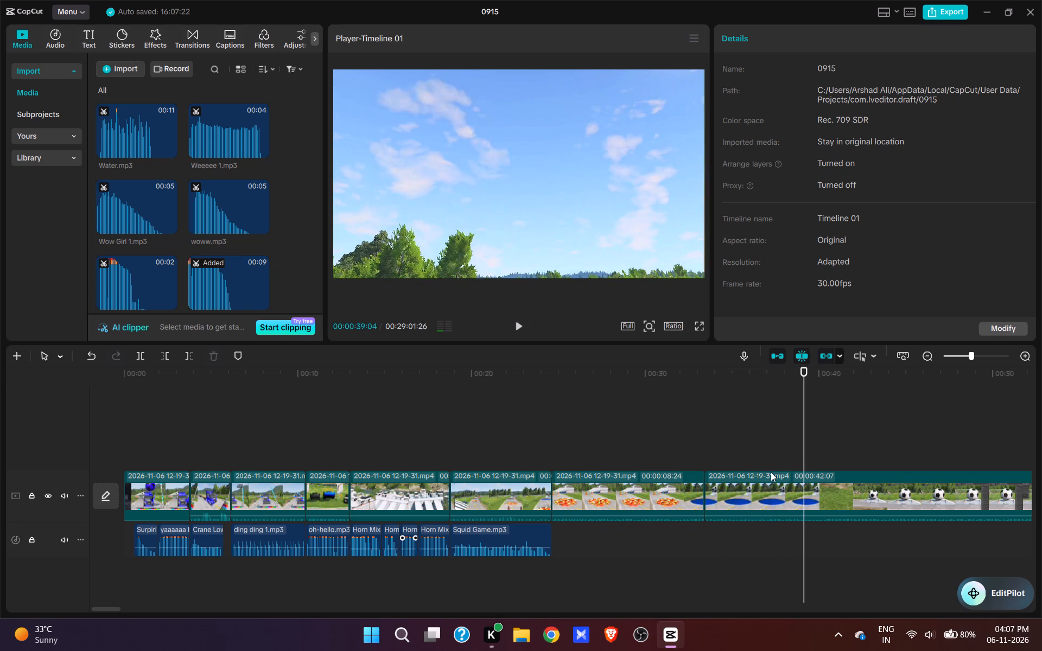
pyautogui.click(791, 453)
pyautogui.press('w')
# Move the isolated blue water pool clip ahead of the lava pool clip, directly after the cut at 00:00:24:19.
pyautogui.moveTo(745, 468); pyautogui.dragTo(674, 481)
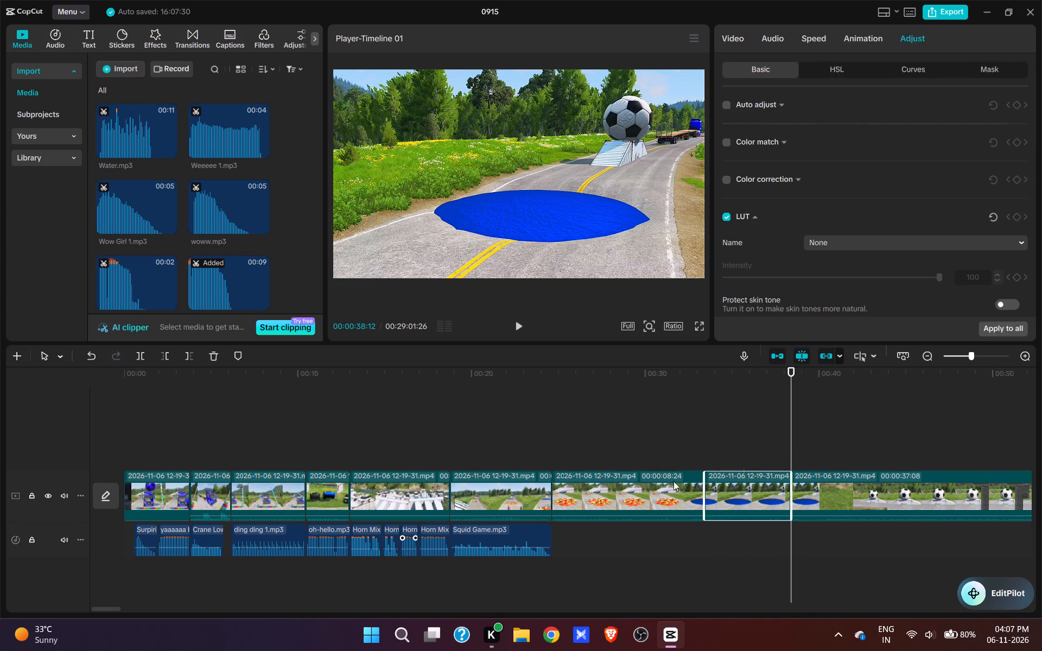
pyautogui.moveTo(674, 481); pyautogui.dragTo(607, 480)
pyautogui.moveTo(725, 474); pyautogui.dragTo(725, 479)
pyautogui.click(720, 460)
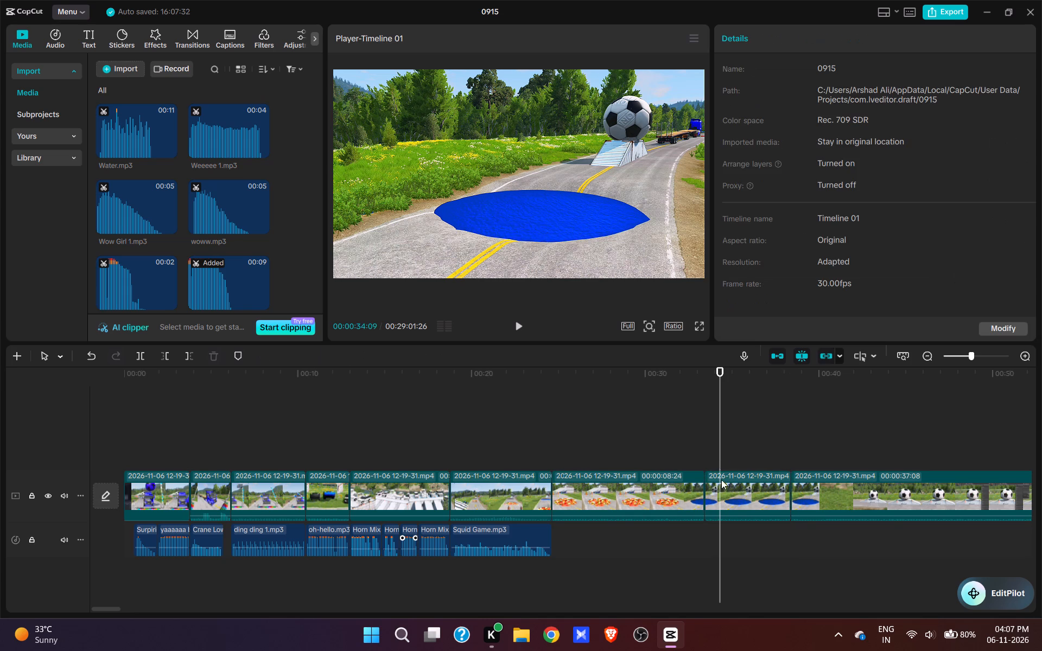
pyautogui.moveTo(723, 474); pyautogui.dragTo(577, 488)
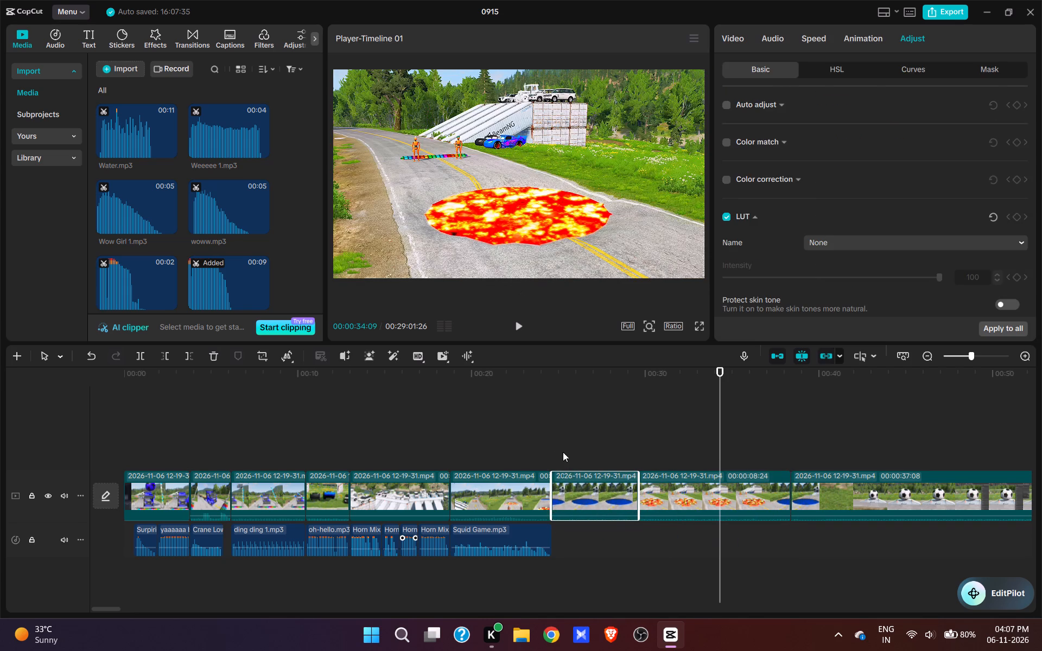
# Add Deep water DS.mp3 to the audio track at 00:00:24:19, where the blue water pool clip begins, and preview it.
pyautogui.click(550, 437)
pyautogui.scroll(8, 204, 231)
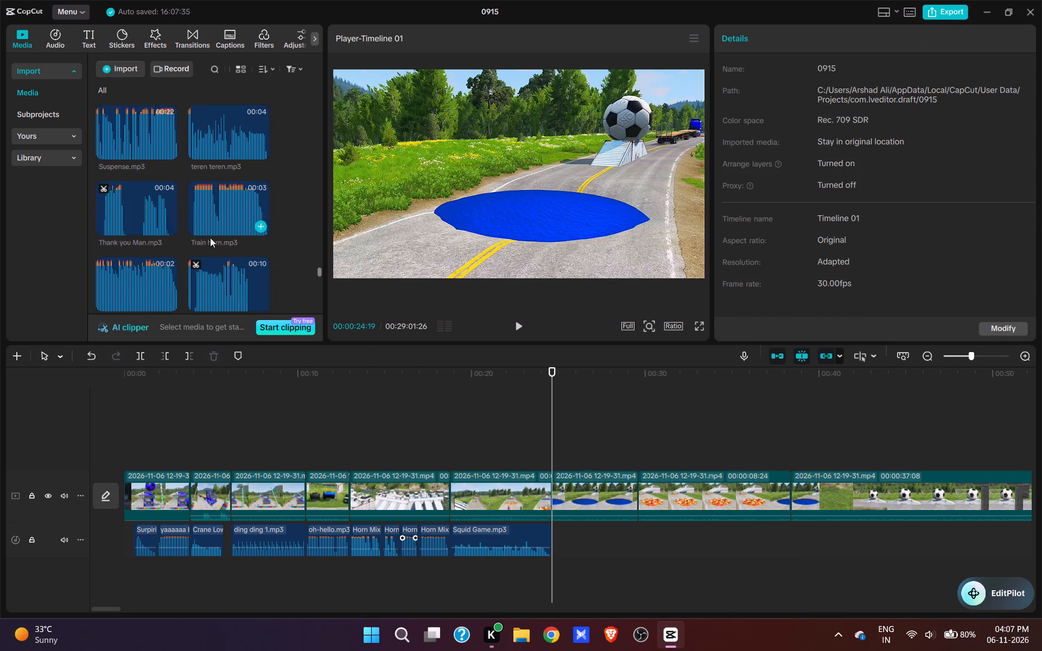
pyautogui.scroll(10, 210, 238)
pyautogui.moveTo(320, 238); pyautogui.dragTo(310, 56)
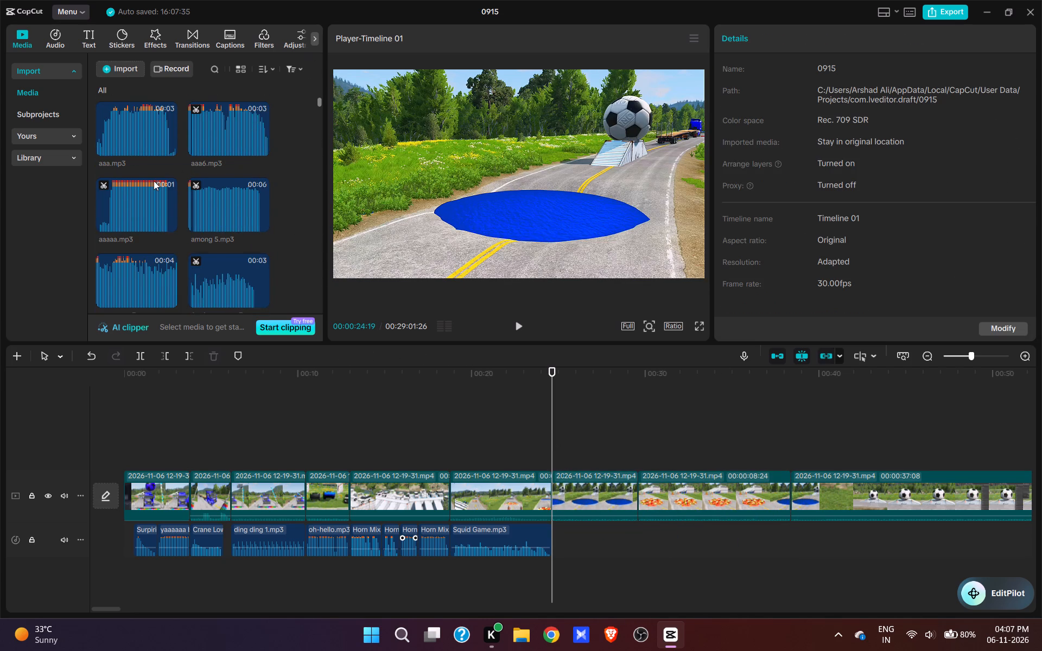
pyautogui.scroll(-10, 154, 181)
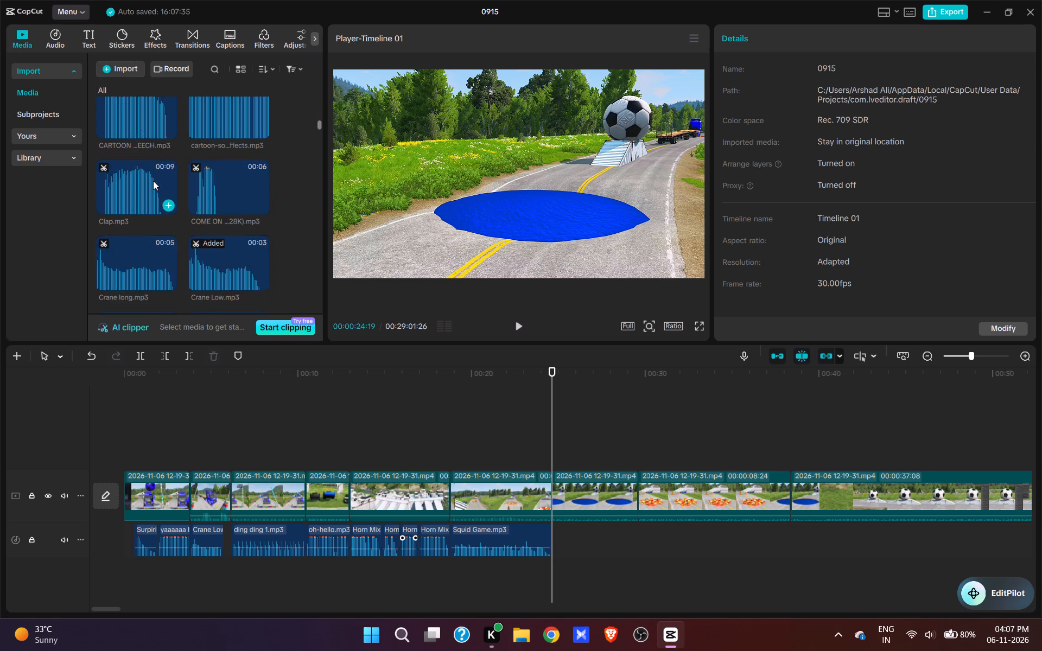
pyautogui.scroll(-4, 153, 181)
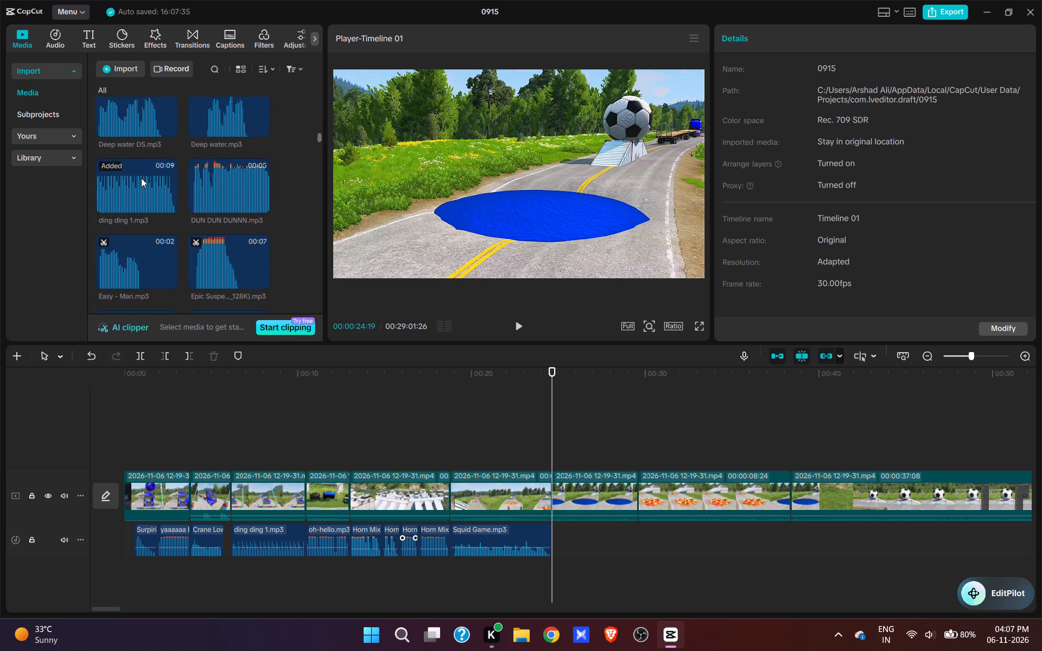
pyautogui.click(170, 129)
pyautogui.press('space')
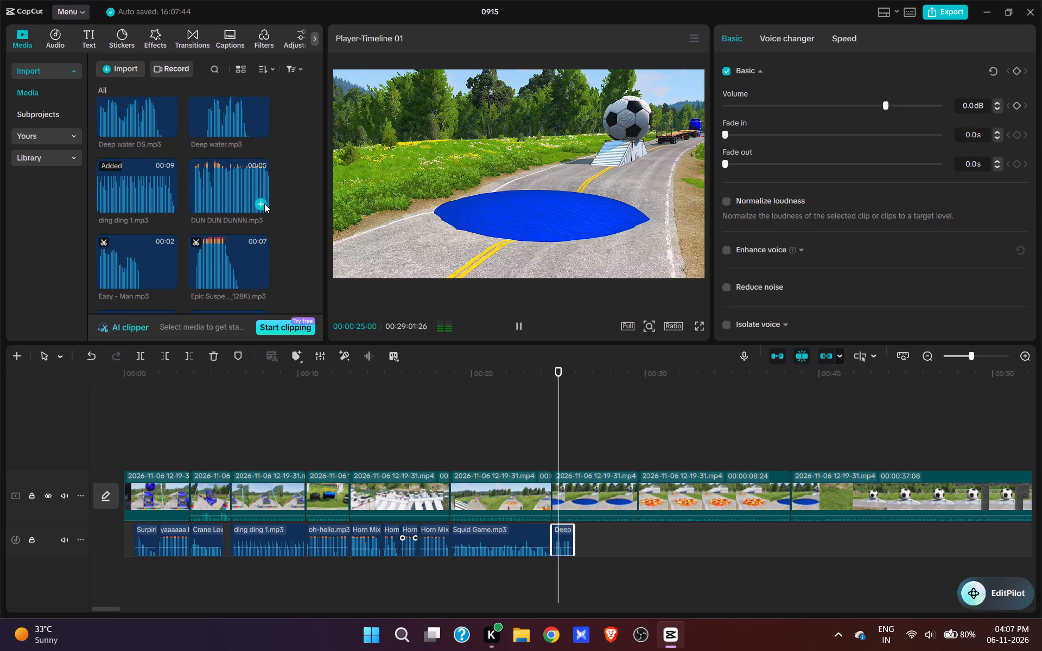
pyautogui.press('space')
# Add Water.mp3 to the audio track at 00:00:25:27, directly after the Deep water DS.mp3 clip.
pyautogui.click(574, 438)
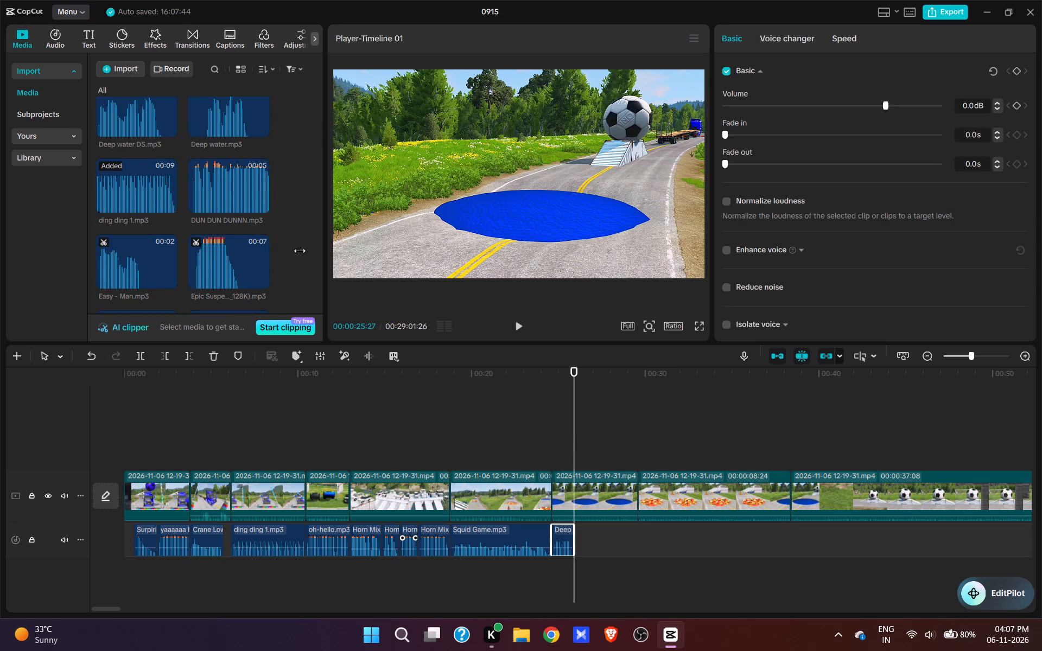
pyautogui.scroll(-14, 212, 181)
pyautogui.moveTo(320, 173); pyautogui.dragTo(363, 370)
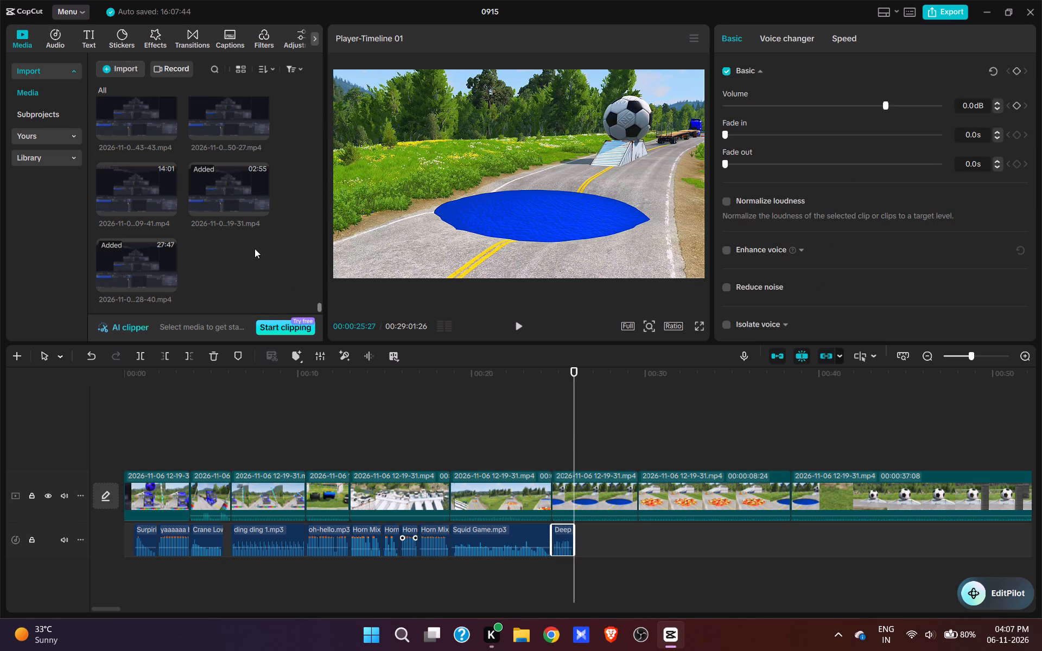
pyautogui.scroll(7, 265, 246)
pyautogui.scroll(1, 215, 244)
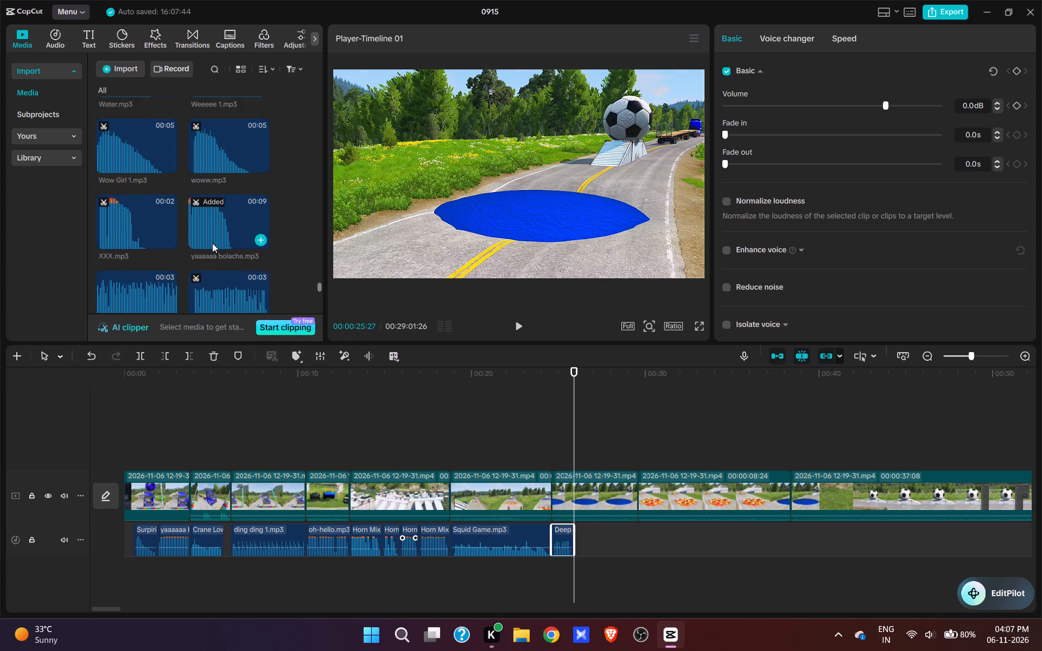
pyautogui.scroll(1, 212, 243)
pyautogui.click(168, 150)
# Trim the start of Water.mp3 to 00:00:26:05 and move it back against the end of the Deep water DS.mp3 clip.
pyautogui.press('space')
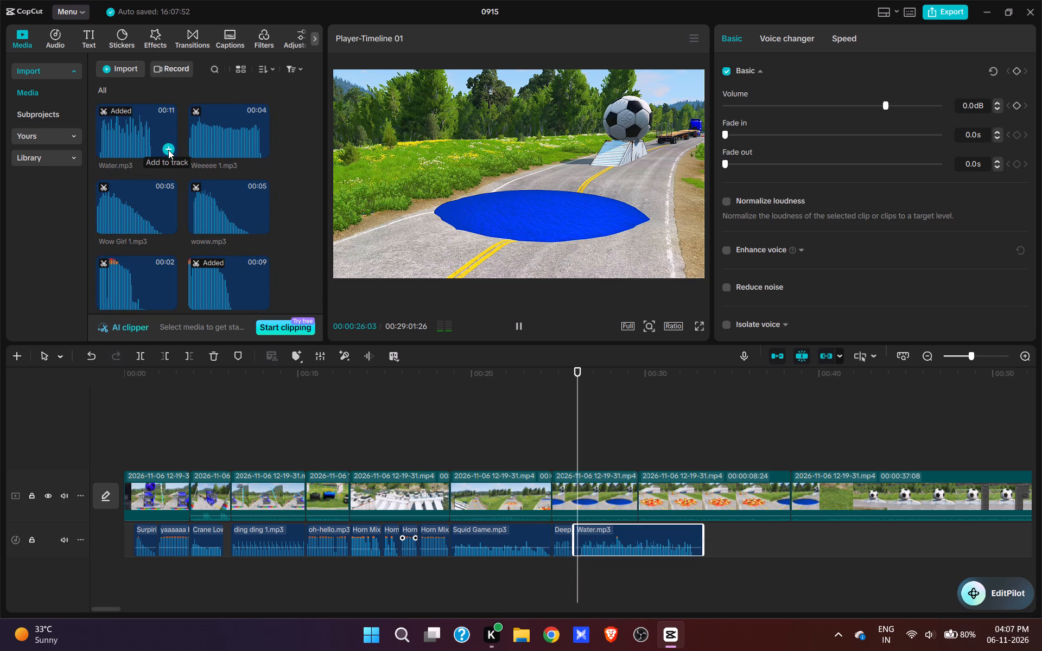
pyautogui.press('space')
pyautogui.moveTo(581, 443); pyautogui.dragTo(577, 439)
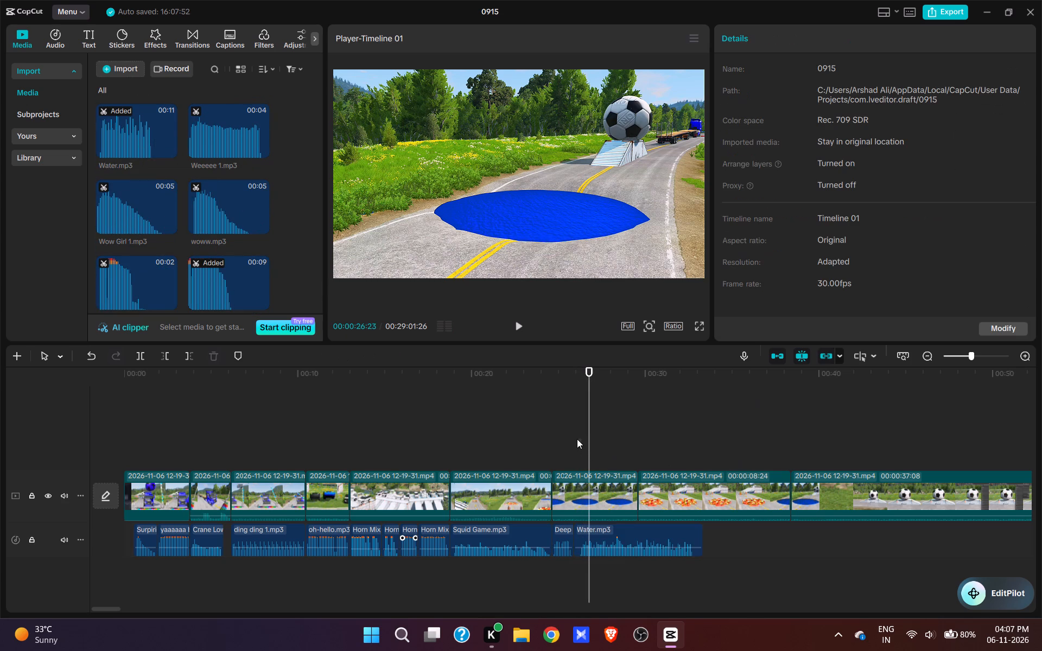
pyautogui.moveTo(577, 439); pyautogui.dragTo(577, 438)
pyautogui.click(579, 432)
pyautogui.click(609, 542)
pyautogui.press('q')
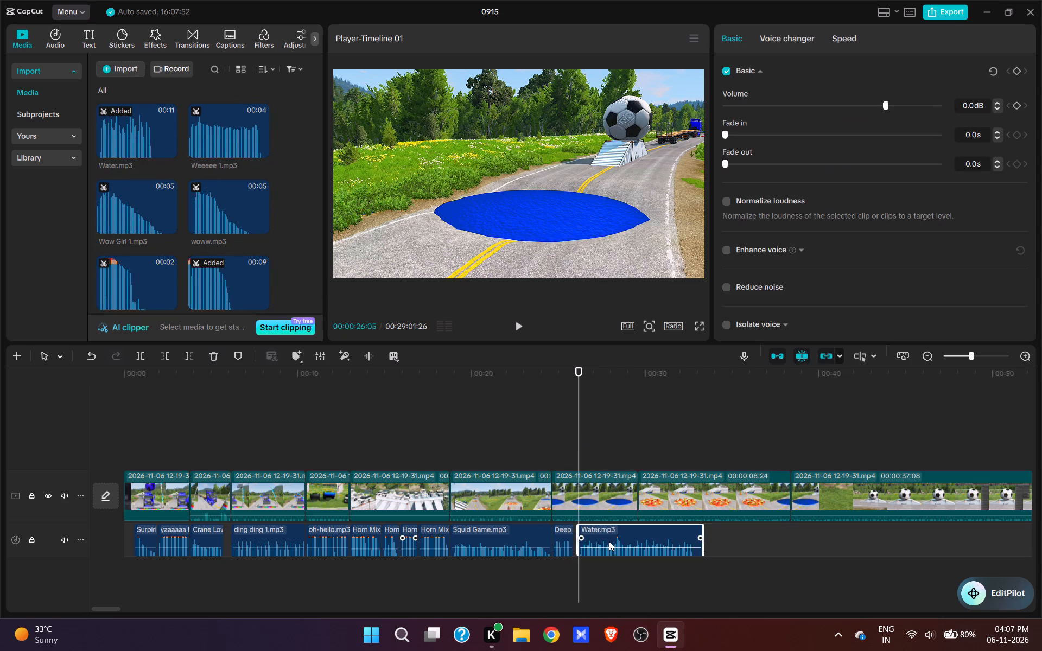
pyautogui.moveTo(611, 530); pyautogui.dragTo(604, 530)
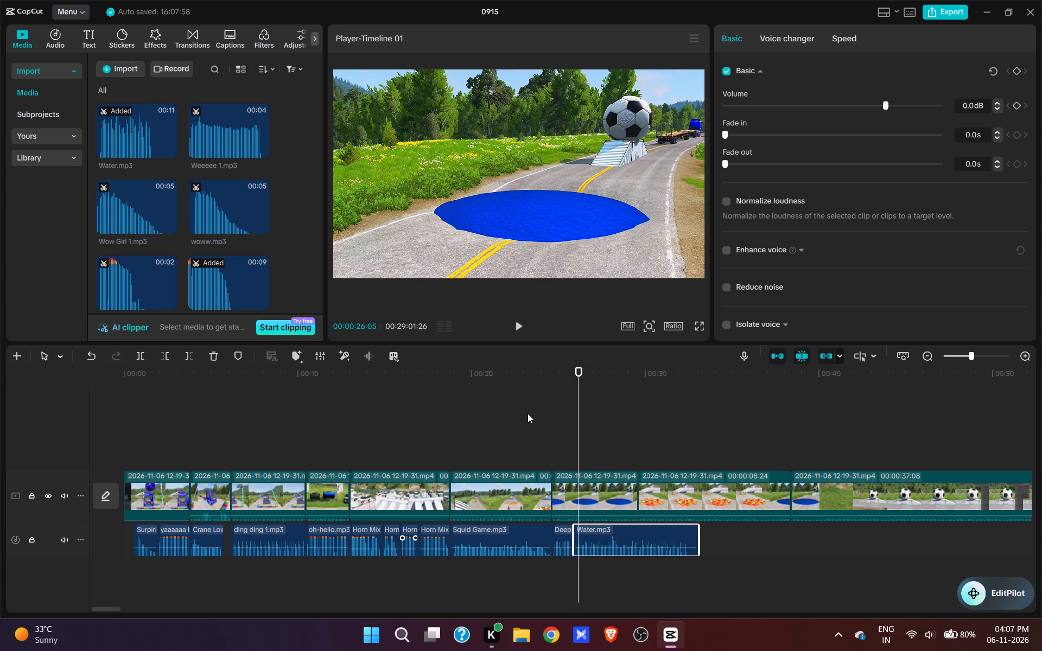
# Play back the water pool section and trim the end of Water.mp3 to 00:00:29:18, where the lava pool clip begins.
pyautogui.click(549, 422)
pyautogui.press('space')
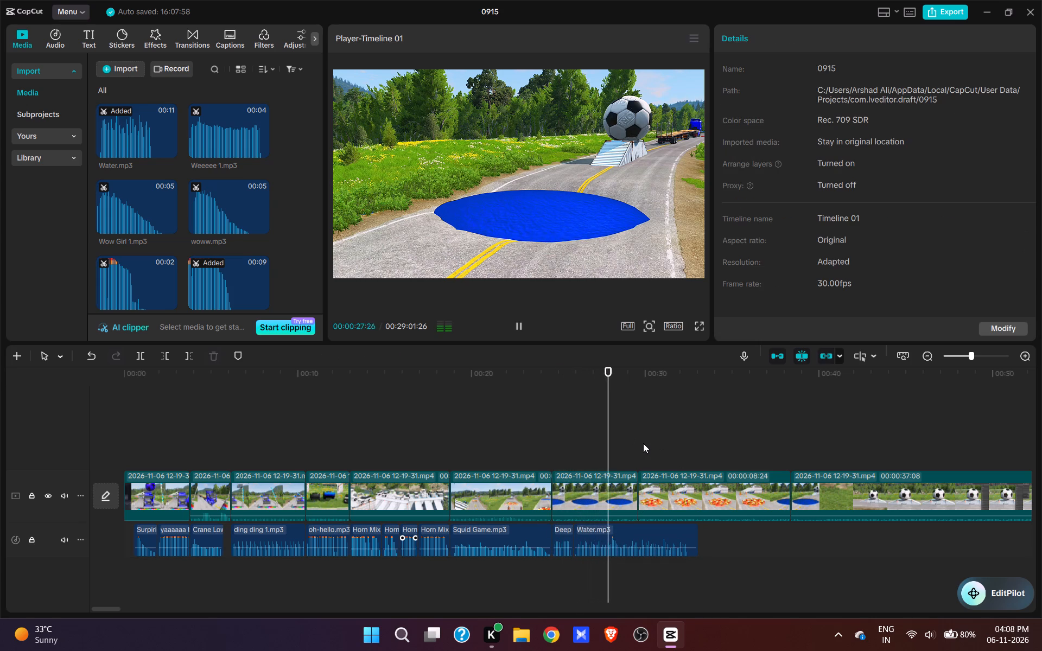
pyautogui.press('space')
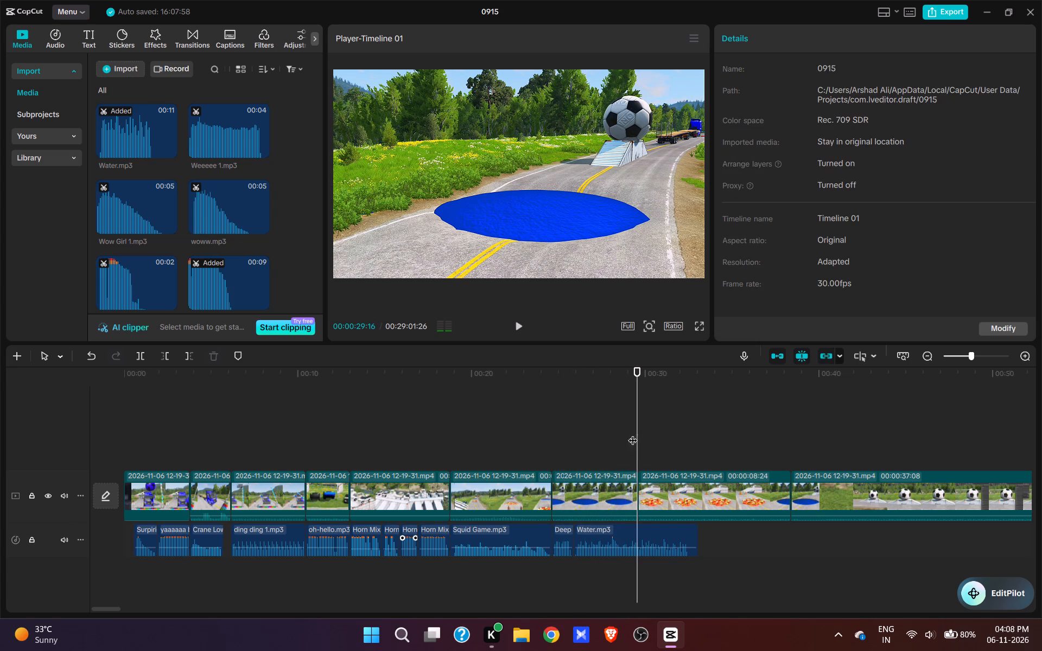
pyautogui.click(638, 435)
pyautogui.click(649, 538)
pyautogui.press('e')
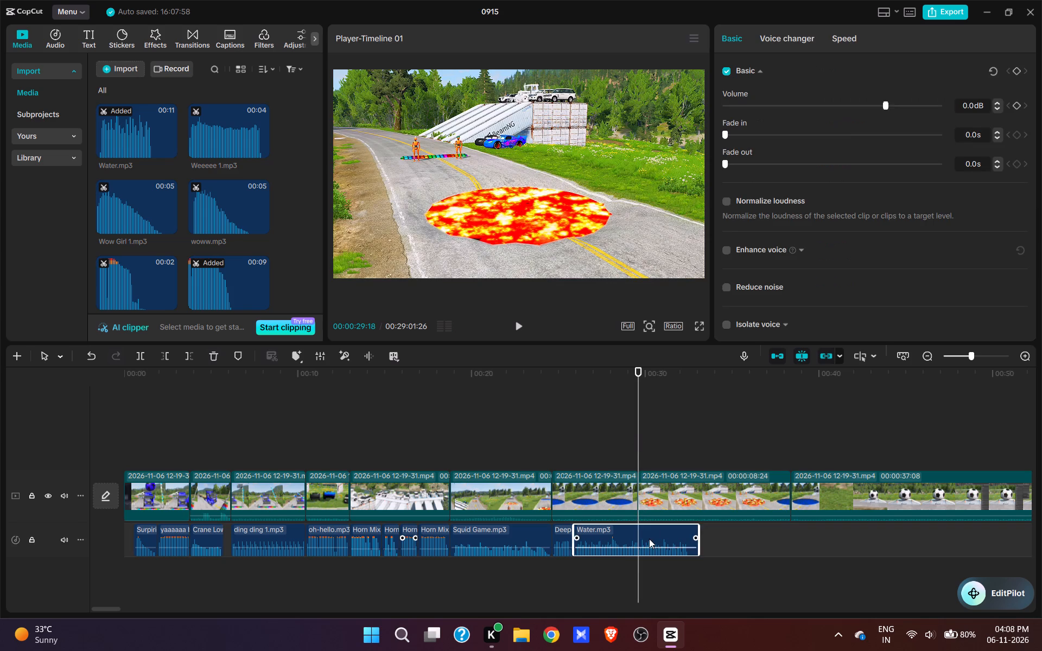
pyautogui.press('space')
pyautogui.click(642, 416)
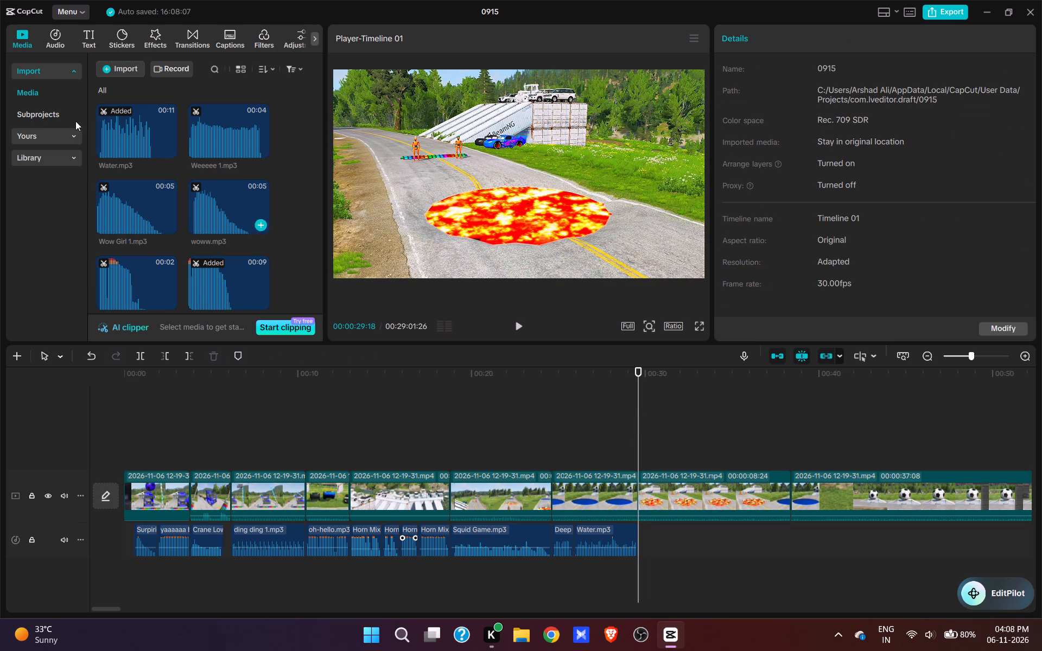
# Browse the imported sound effects for one to place at the start of the lava pool clip.
pyautogui.scroll(4, 206, 236)
pyautogui.scroll(-15, 214, 230)
pyautogui.scroll(8, 213, 206)
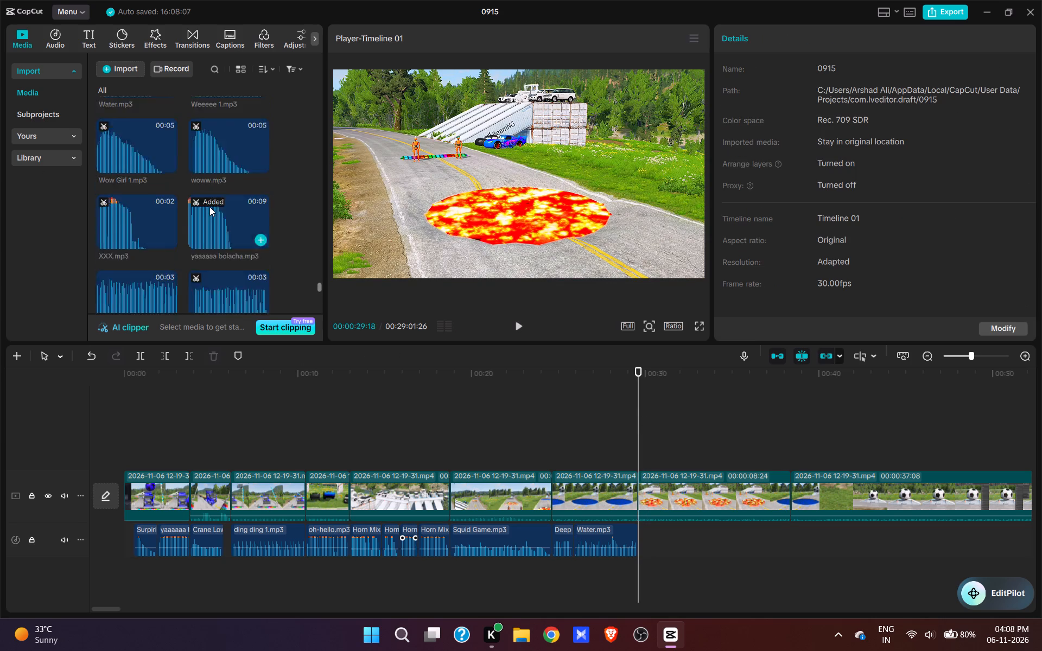
pyautogui.scroll(11, 209, 207)
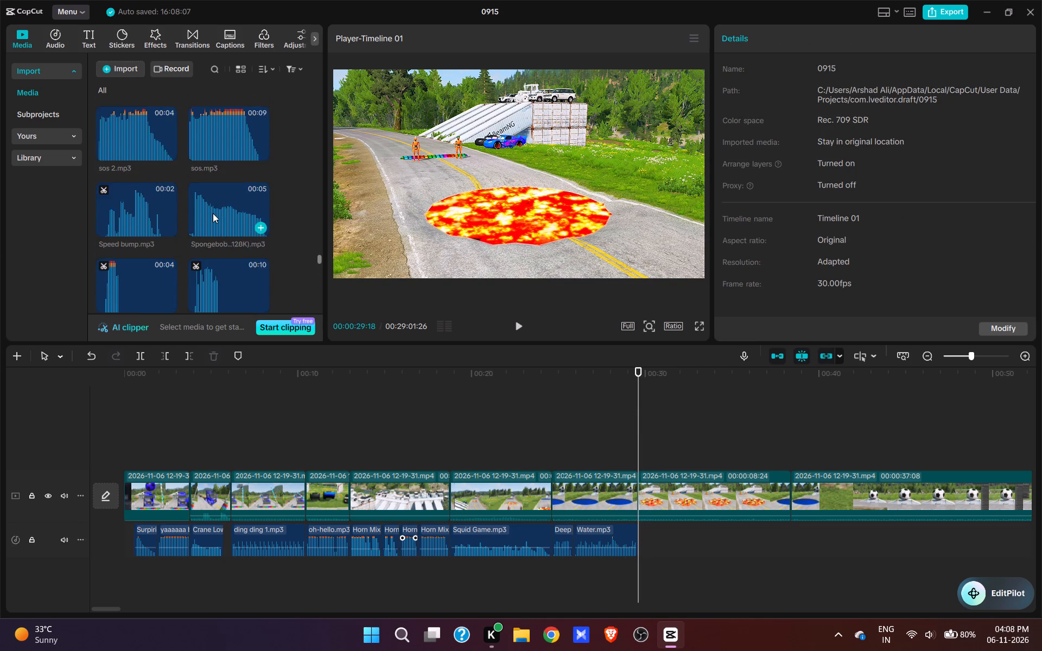
pyautogui.scroll(5, 213, 213)
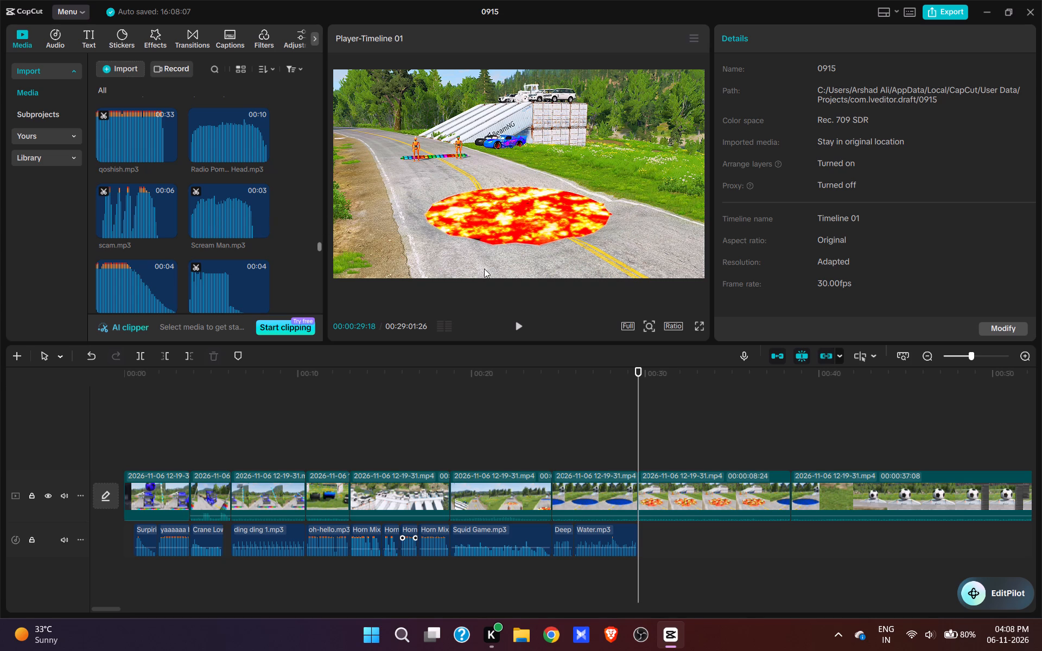
# Replay the water pool clip with its sound, and look through the sound effects for the lava pool clip at 00:00:29:18.
pyautogui.click(582, 391)
pyautogui.press('space')
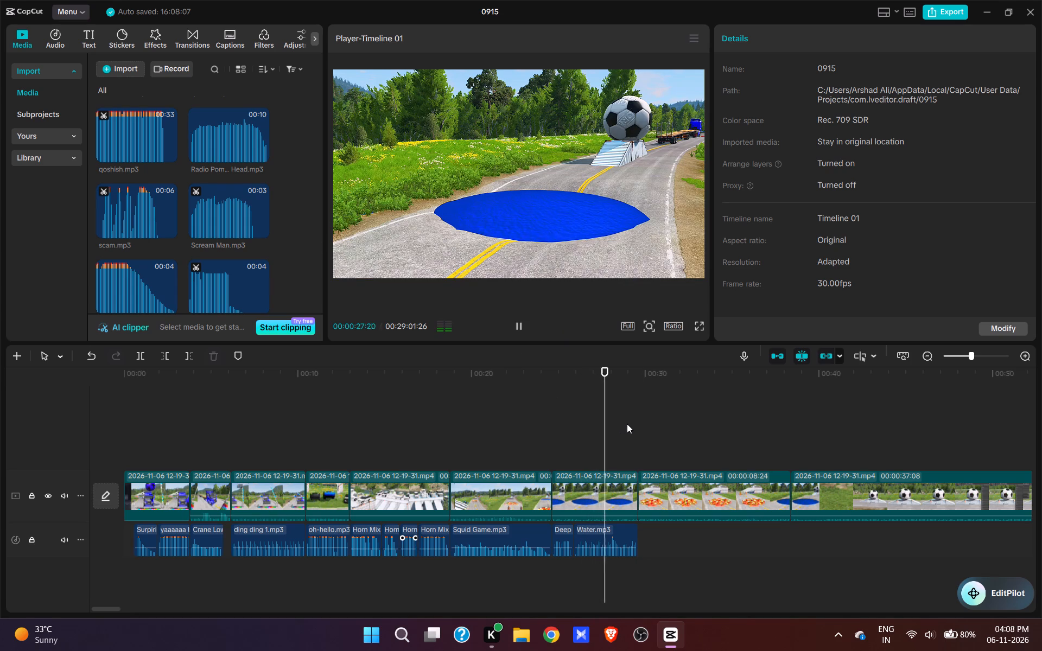
pyautogui.press('space')
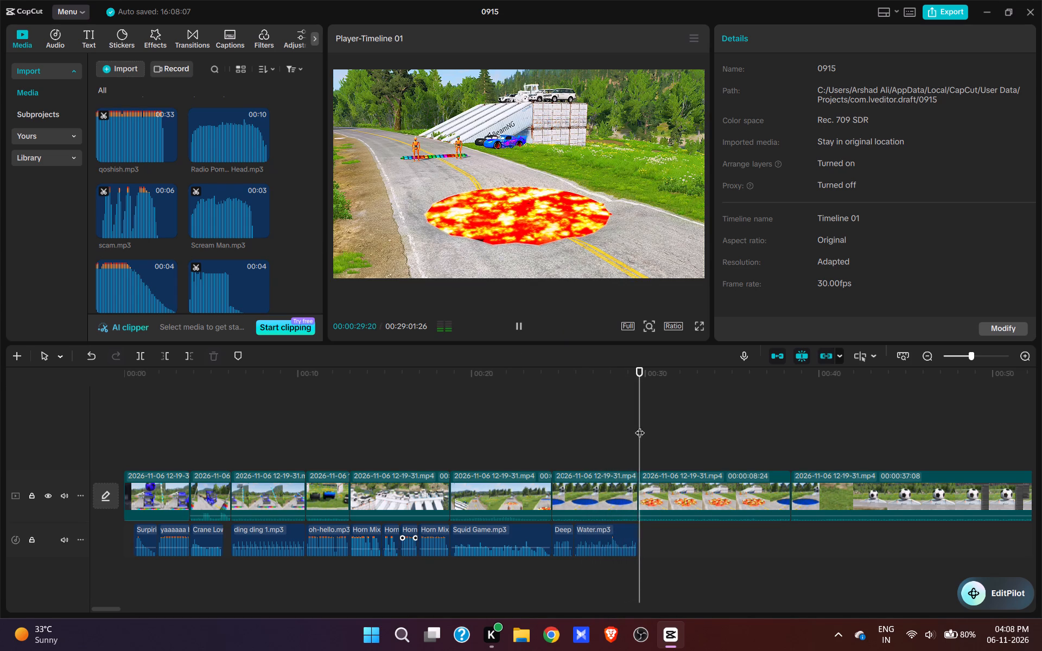
pyautogui.click(640, 426)
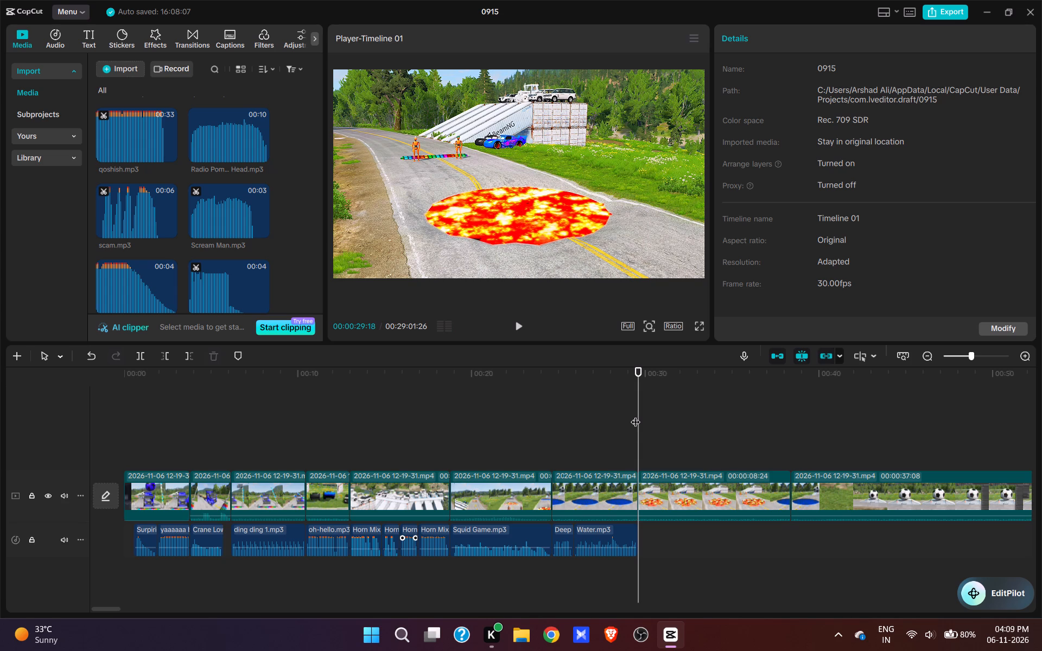
pyautogui.scroll(-7, 219, 180)
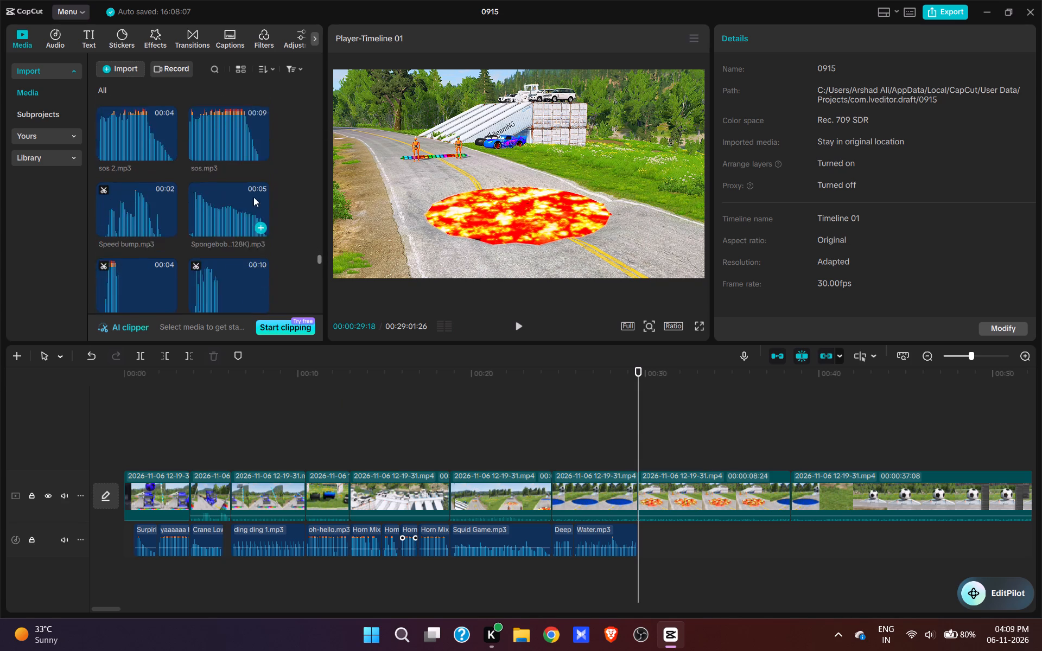
pyautogui.scroll(-4, 253, 200)
pyautogui.scroll(-2, 208, 224)
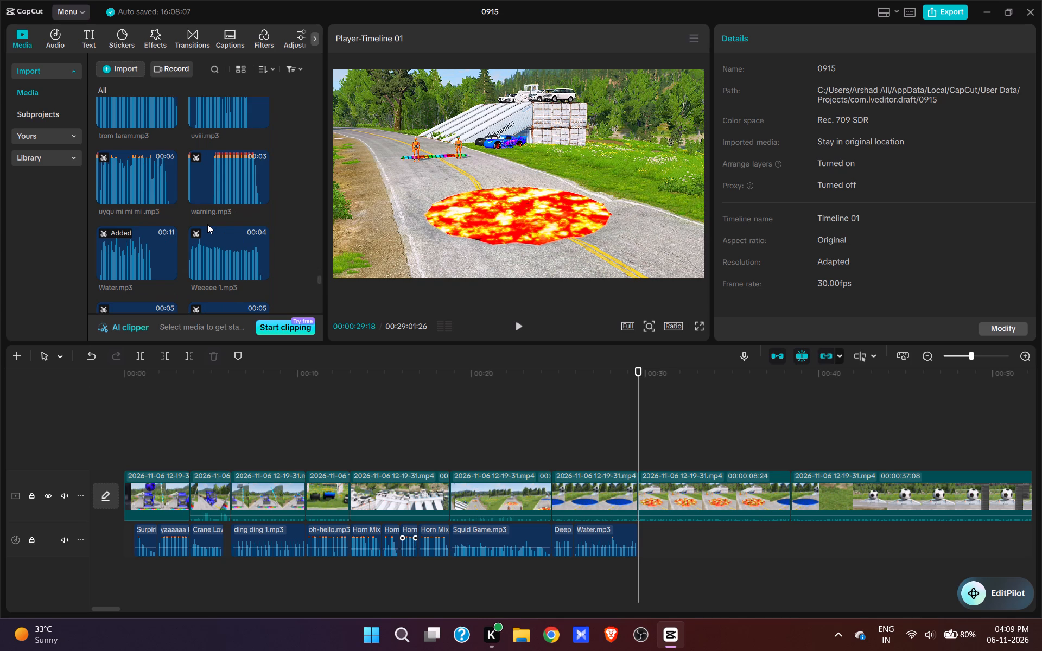
# Set the display brightness to just under half in the system quick settings.
pyautogui.click(917, 637)
pyautogui.click(901, 517)
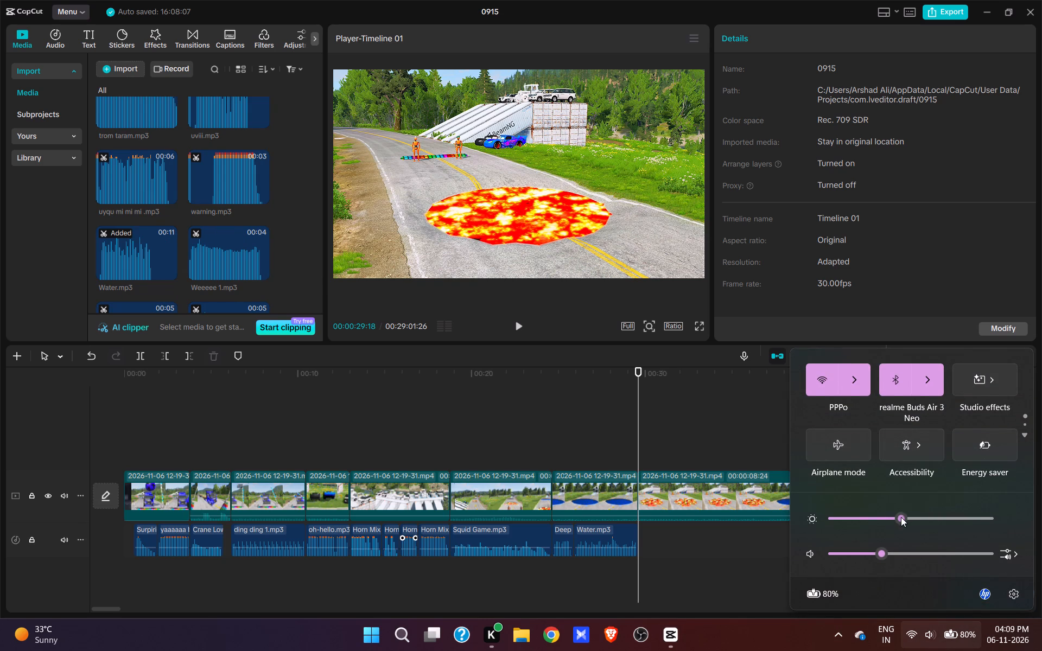
# Look through the imported sound effects for one that suits the start of the lava pool clip.
pyautogui.scroll(-4, 256, 162)
pyautogui.scroll(-3, 202, 227)
pyautogui.scroll(16, 203, 232)
pyautogui.scroll(-3, 224, 245)
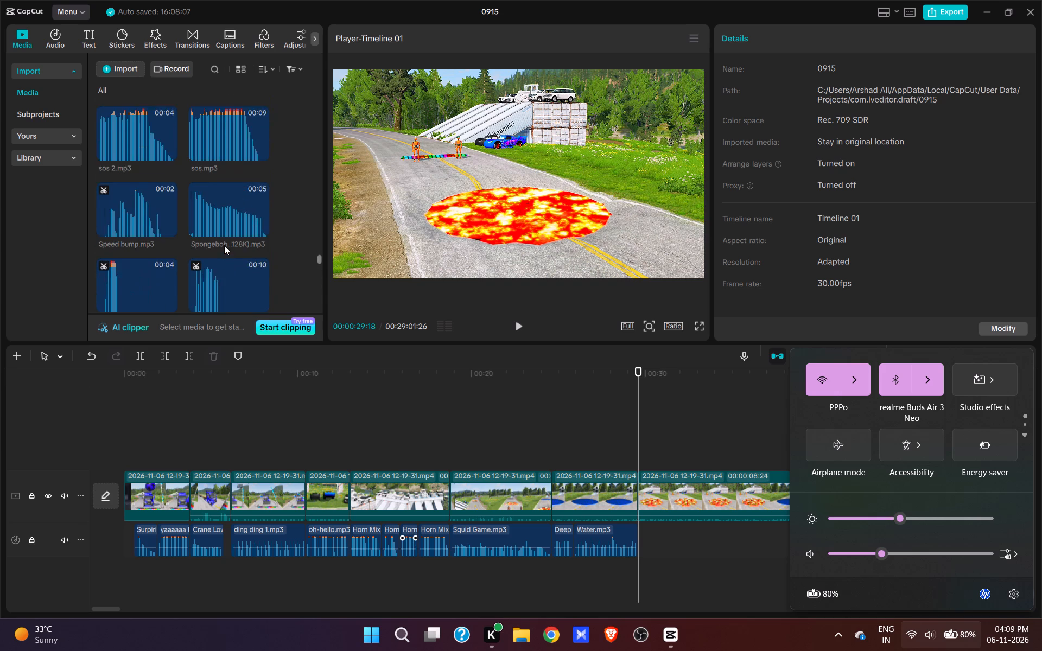
pyautogui.scroll(-15, 224, 245)
pyautogui.scroll(-3, 221, 201)
pyautogui.scroll(5, 221, 202)
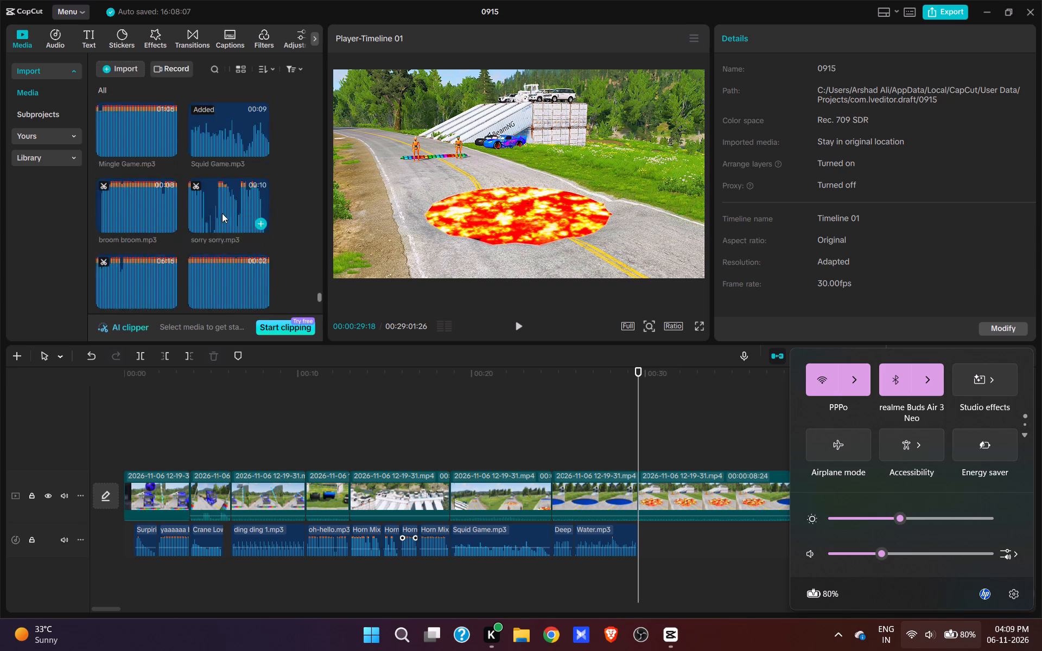
pyautogui.scroll(15, 222, 213)
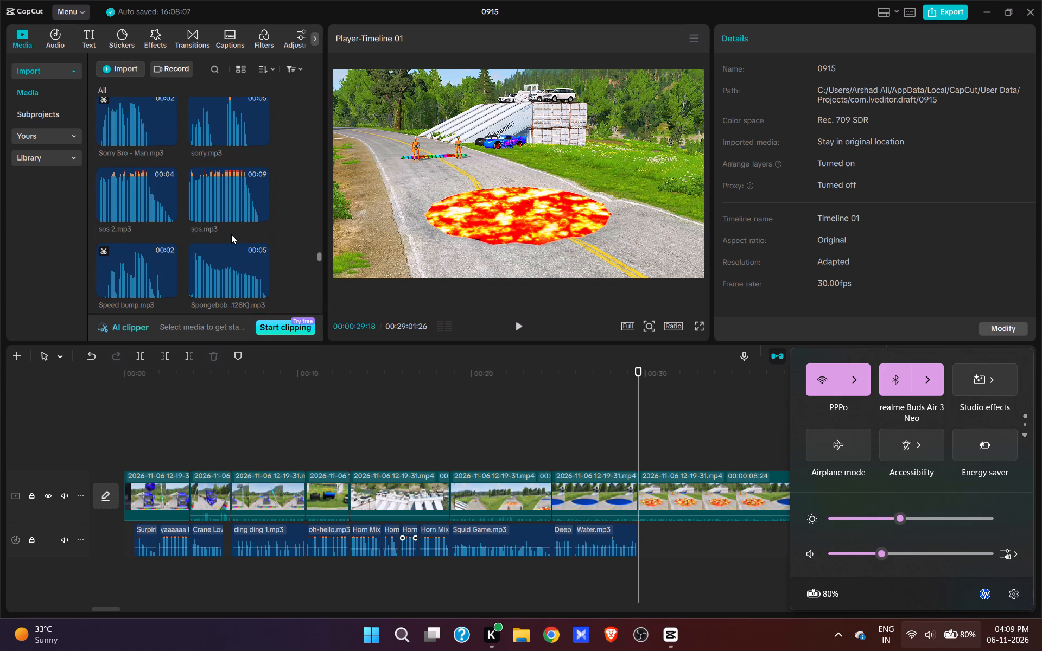
pyautogui.scroll(8, 230, 234)
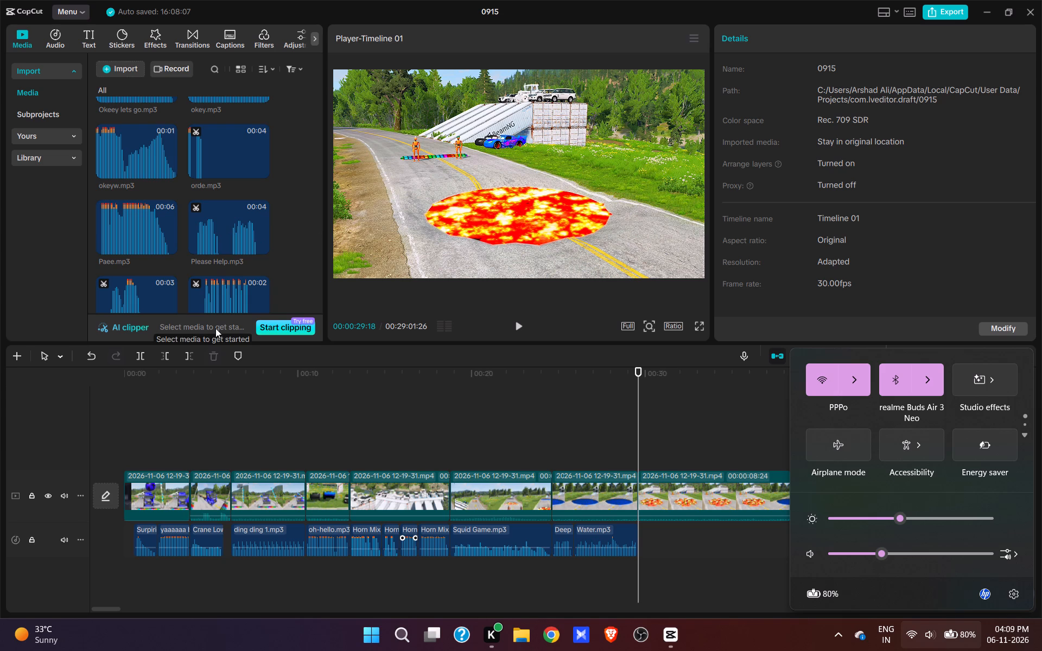
pyautogui.scroll(-2, 262, 80)
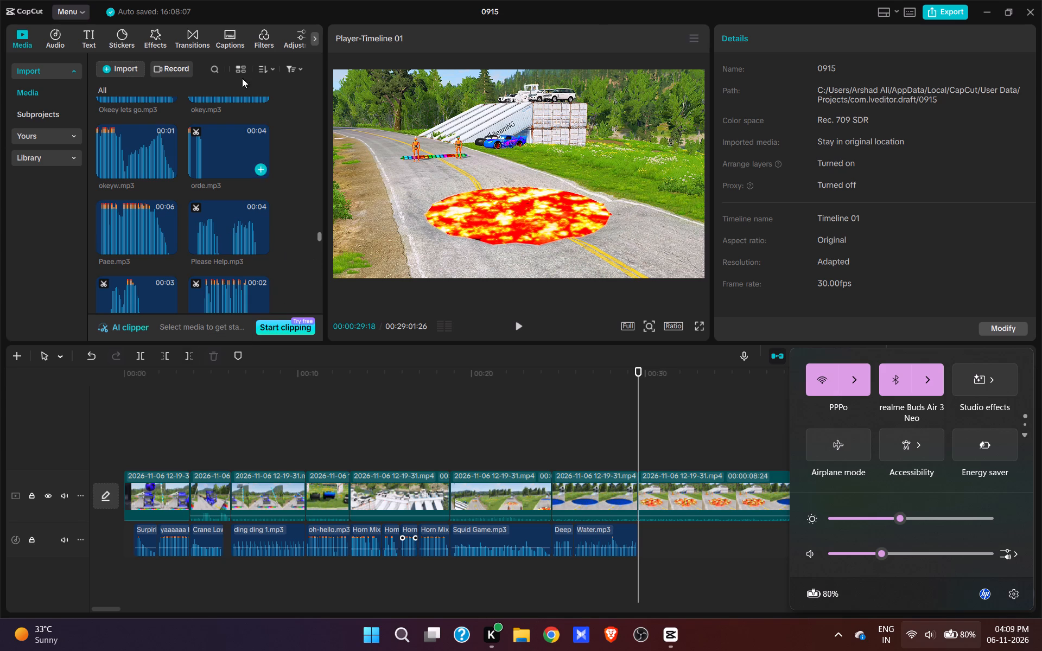
pyautogui.scroll(-20, 242, 78)
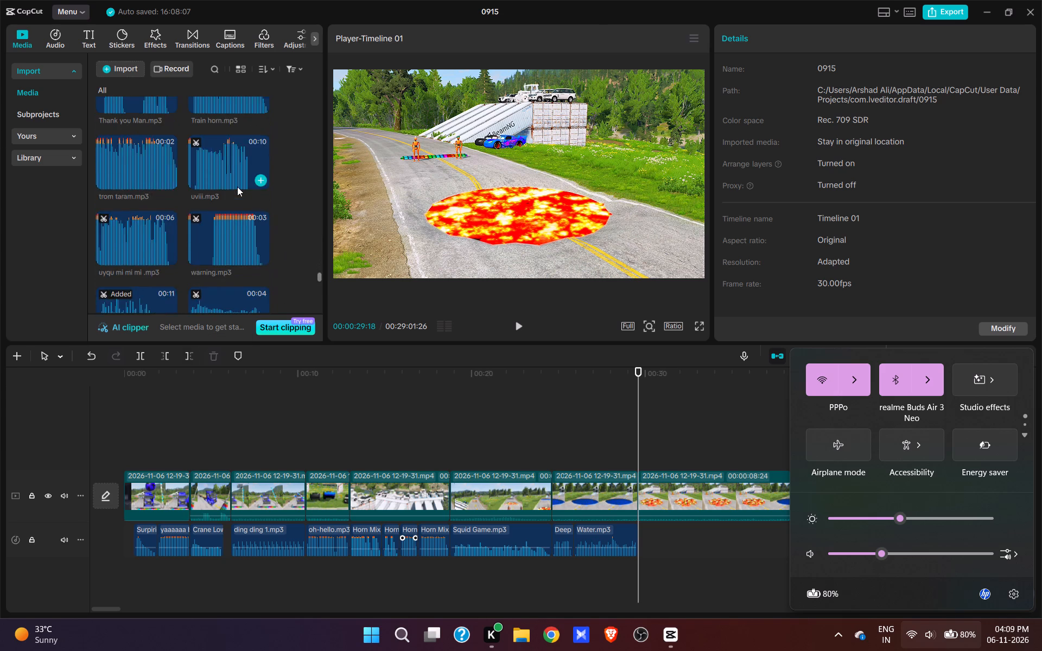
pyautogui.scroll(-2, 229, 192)
pyautogui.scroll(18, 230, 201)
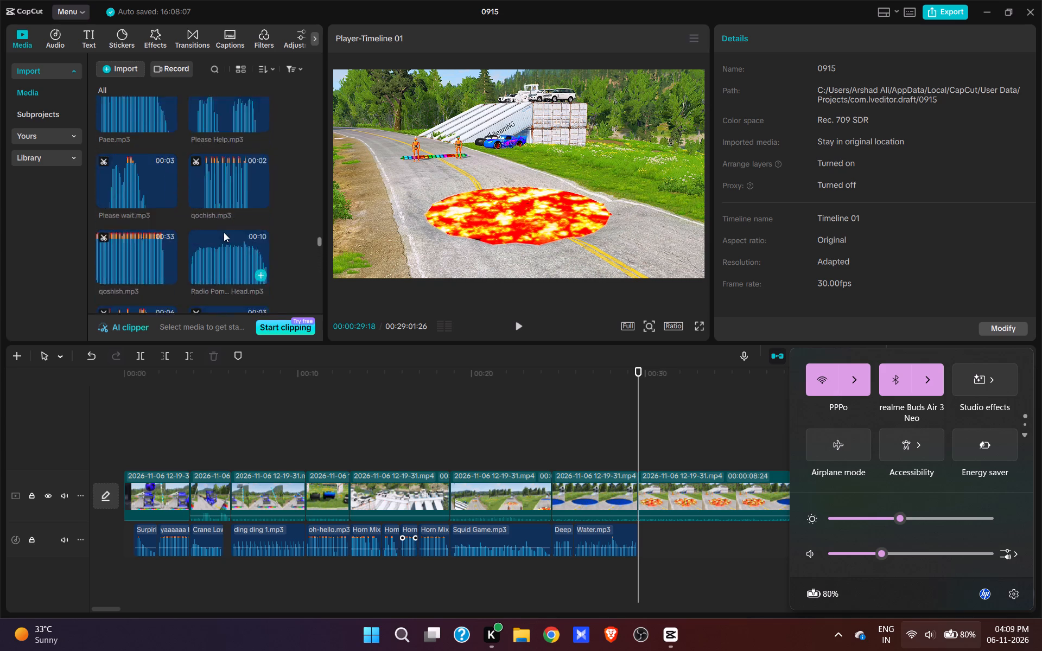
pyautogui.scroll(10, 224, 233)
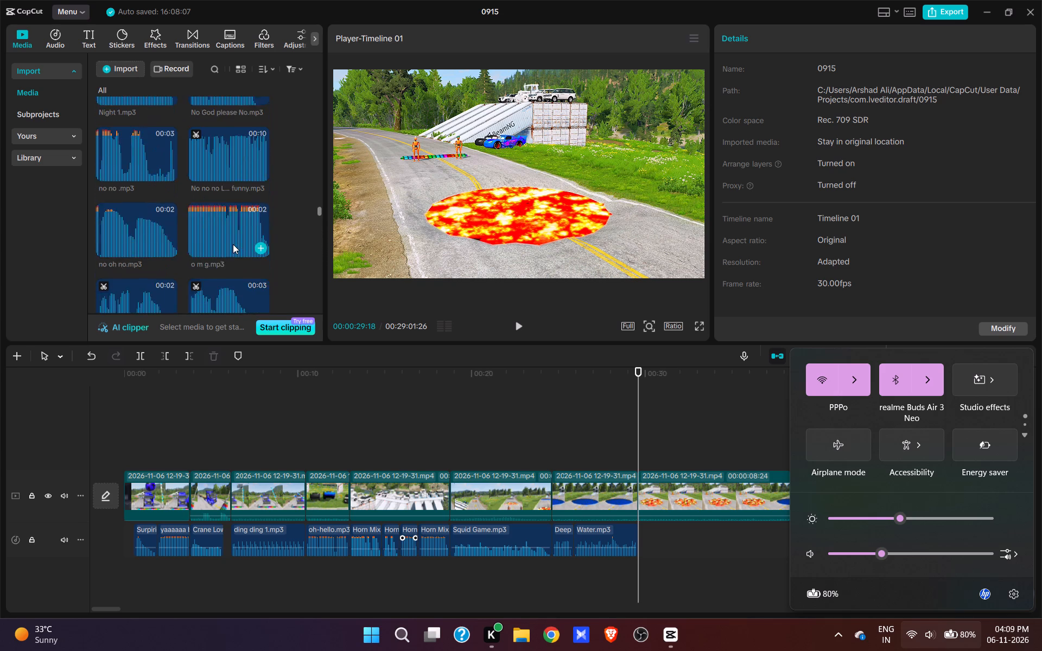
pyautogui.scroll(11, 233, 244)
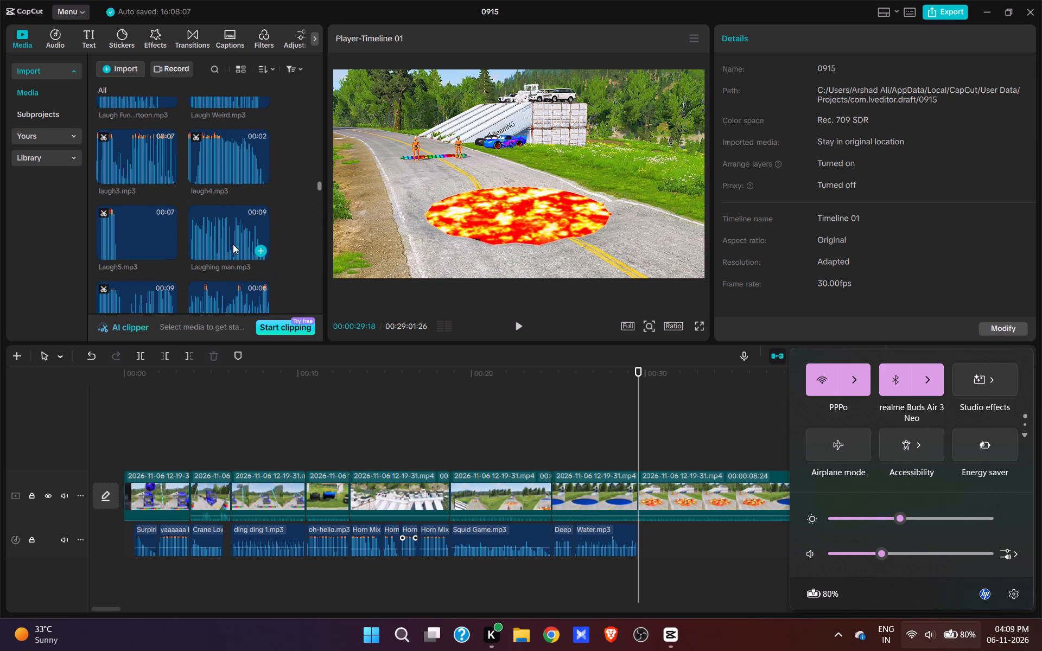
# Preview the lava-burnyii-priglushennyii sound and add it to the audio track at 00:00:29:18, under the lava pool clip.
pyautogui.click(212, 235)
pyautogui.scroll(-1, 226, 227)
pyautogui.click(221, 234)
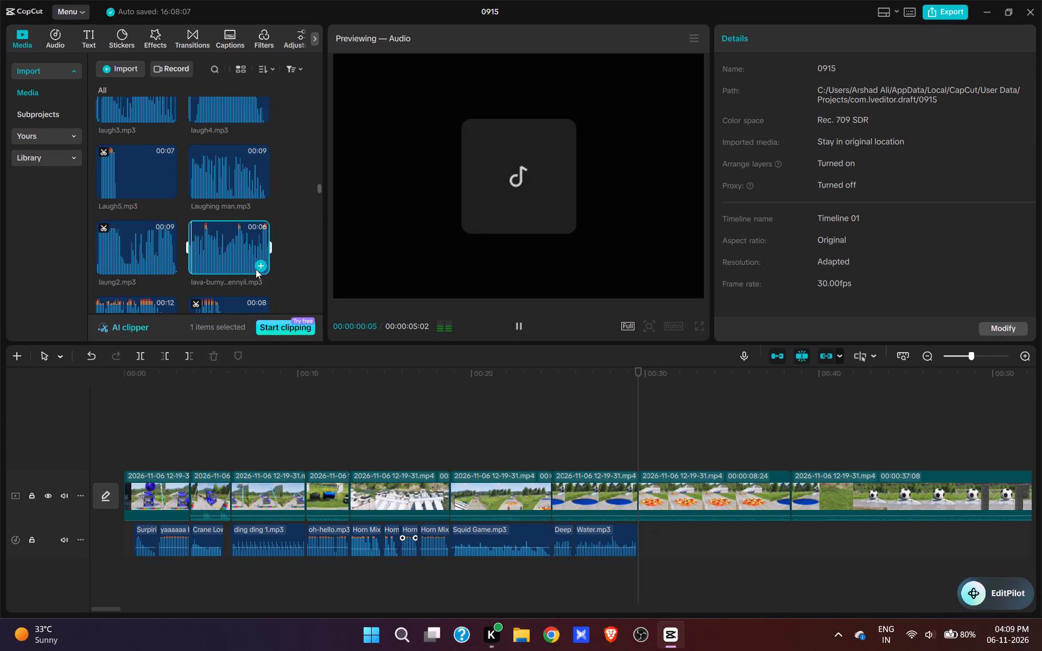
pyautogui.click(261, 265)
# Play back the lava pool section, then end both its sound and its video clip at 00:00:34:02, removing the remainder.
pyautogui.press('space')
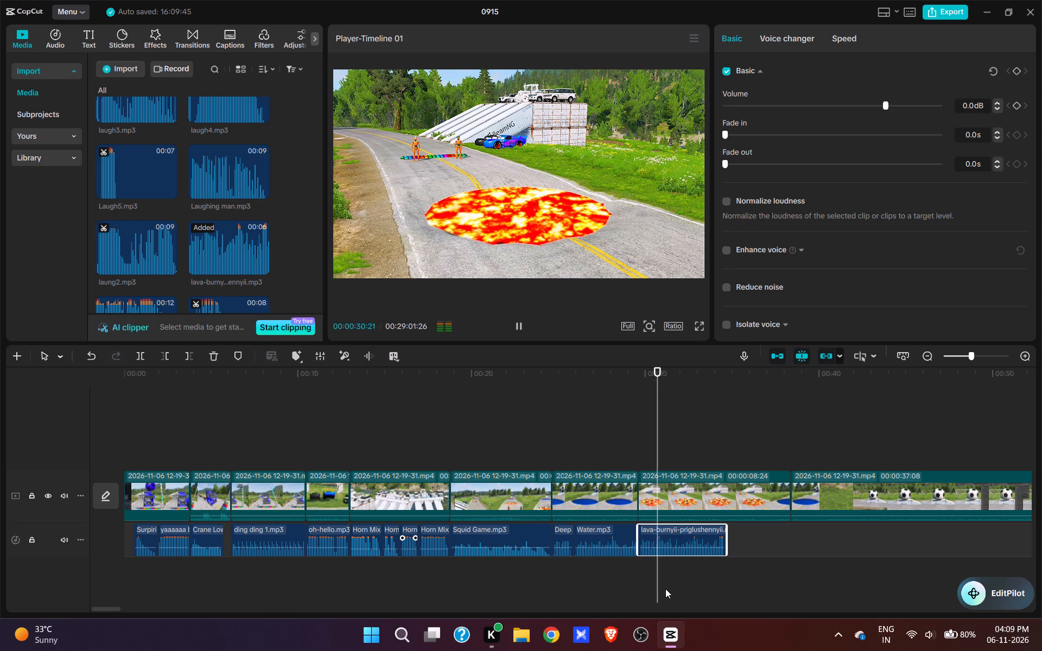
pyautogui.click(614, 448)
pyautogui.press('space')
pyautogui.press('space')
pyautogui.press('space')
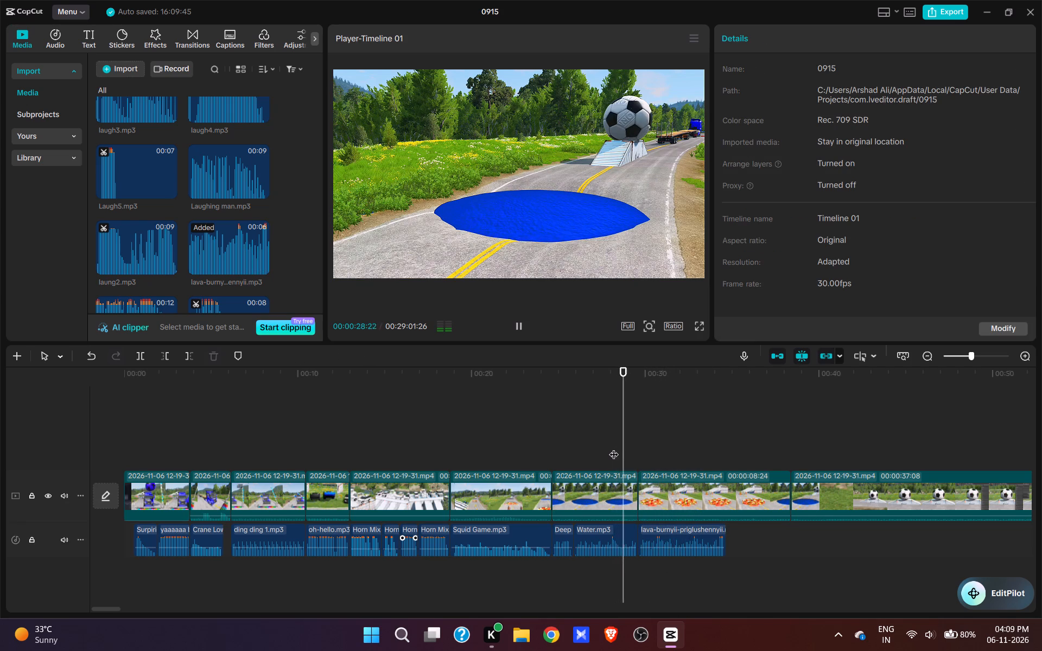
pyautogui.press('space')
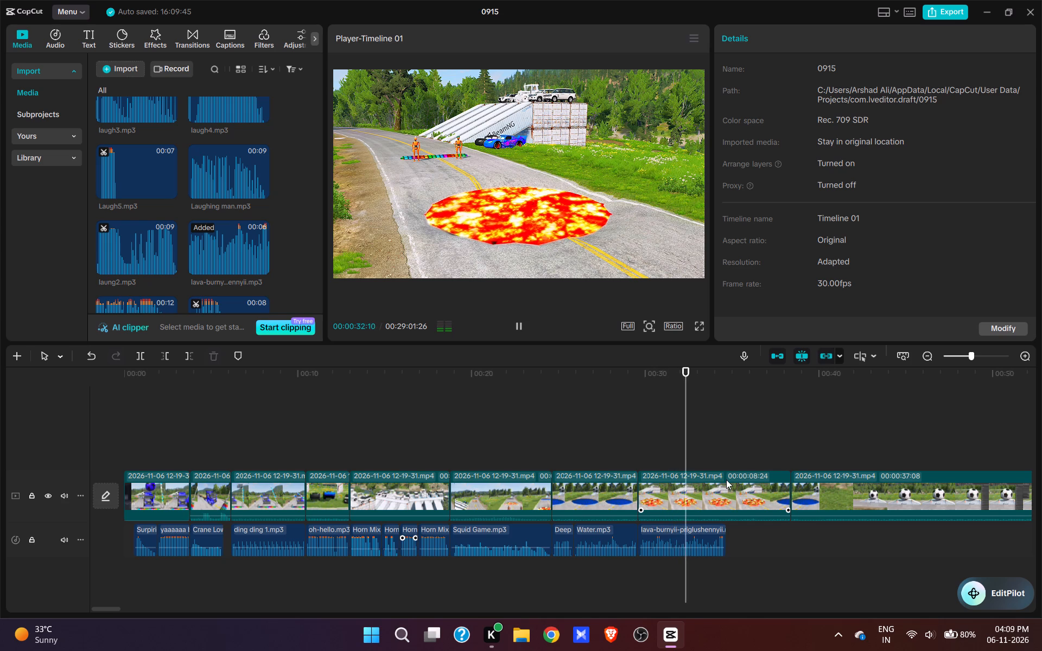
pyautogui.press('space')
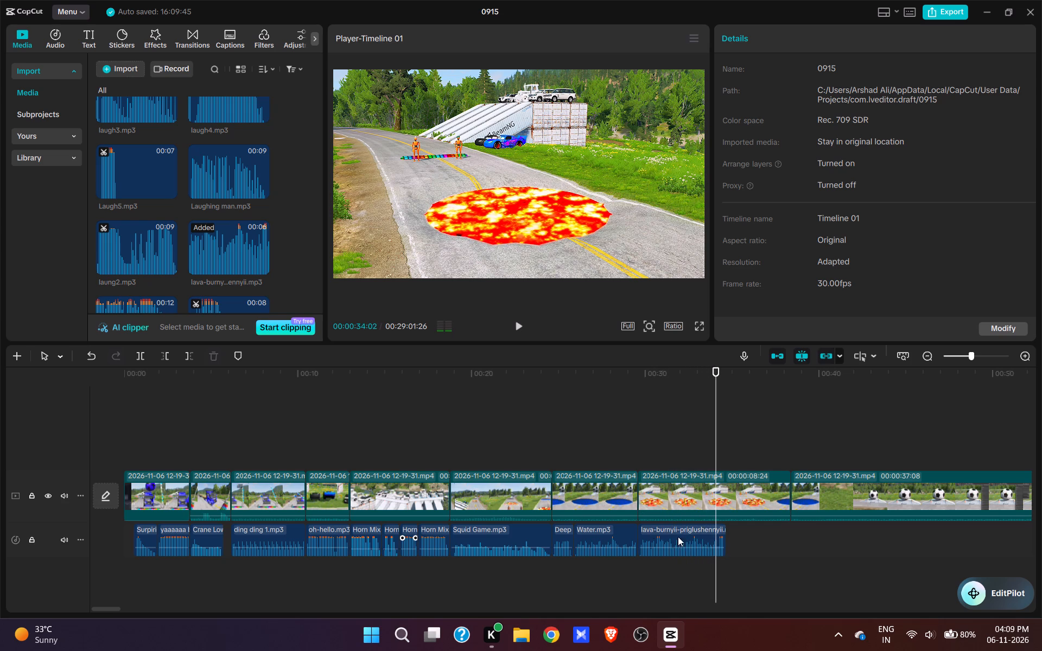
pyautogui.click(697, 538)
pyautogui.press('e')
pyautogui.click(714, 486)
pyautogui.press('w')
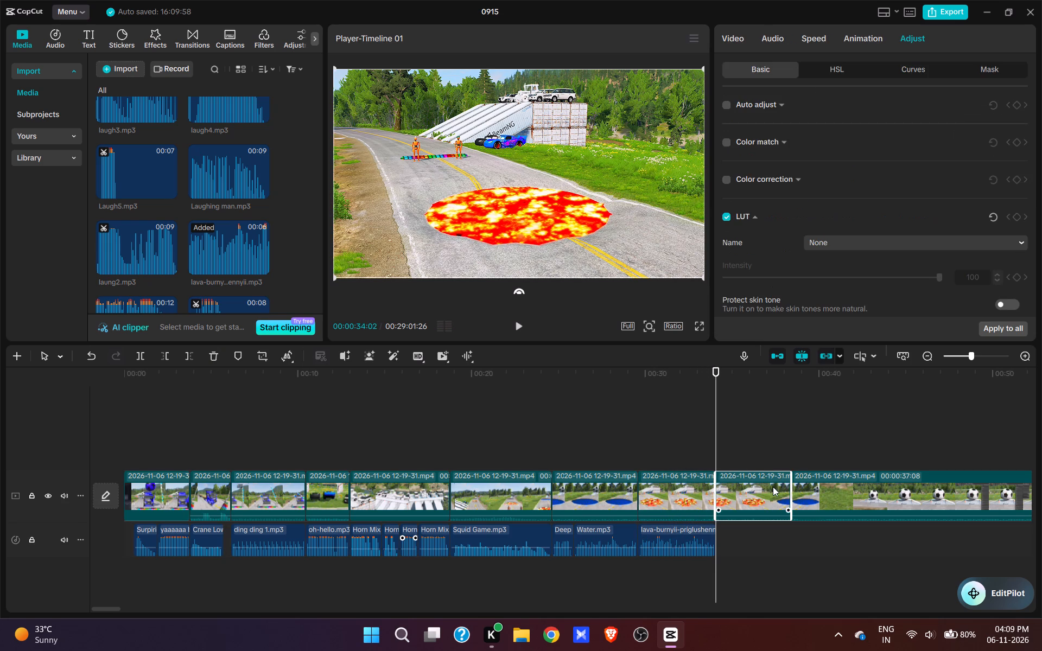
pyautogui.press('d')
# Trim the start of the clip after the lava pool, up to the still shot of the white football on the ramp.
pyautogui.press('space')
pyautogui.click(772, 453)
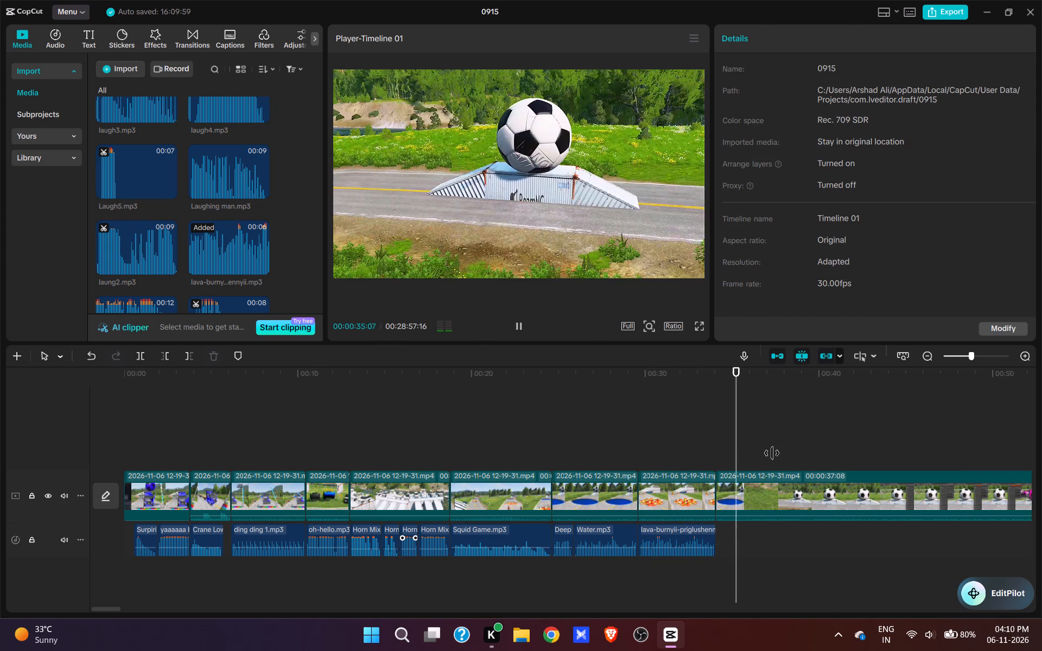
pyautogui.press('space')
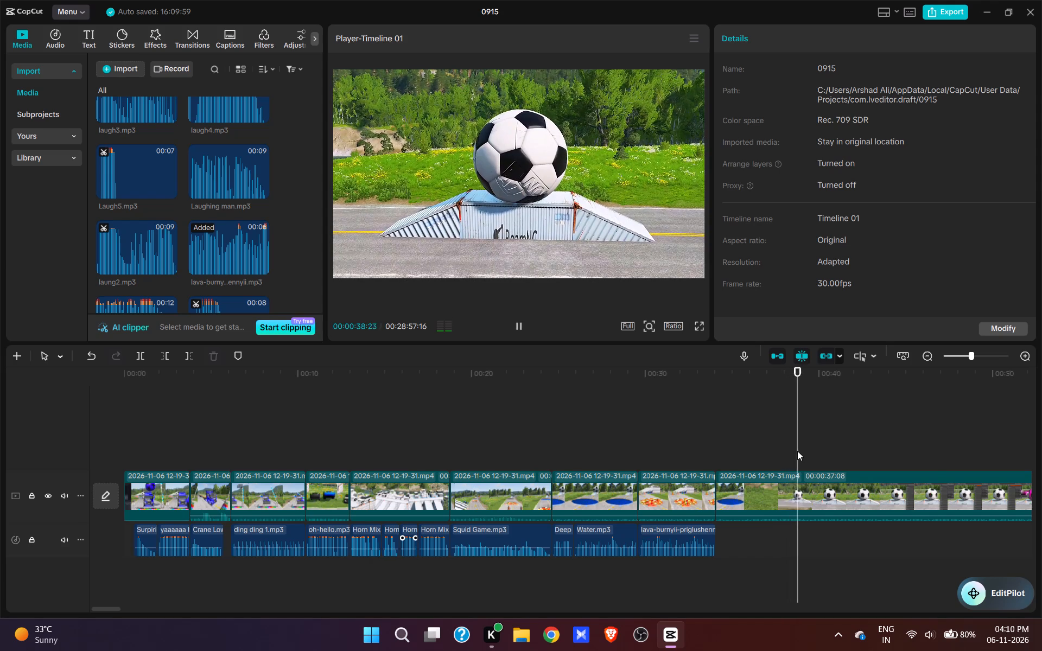
pyautogui.press('space')
pyautogui.write('q')
# Split the football clip at 00:00:34:26 and cut out the recolouring footage that follows, up to the fully red ball and ramp.
pyautogui.press('space')
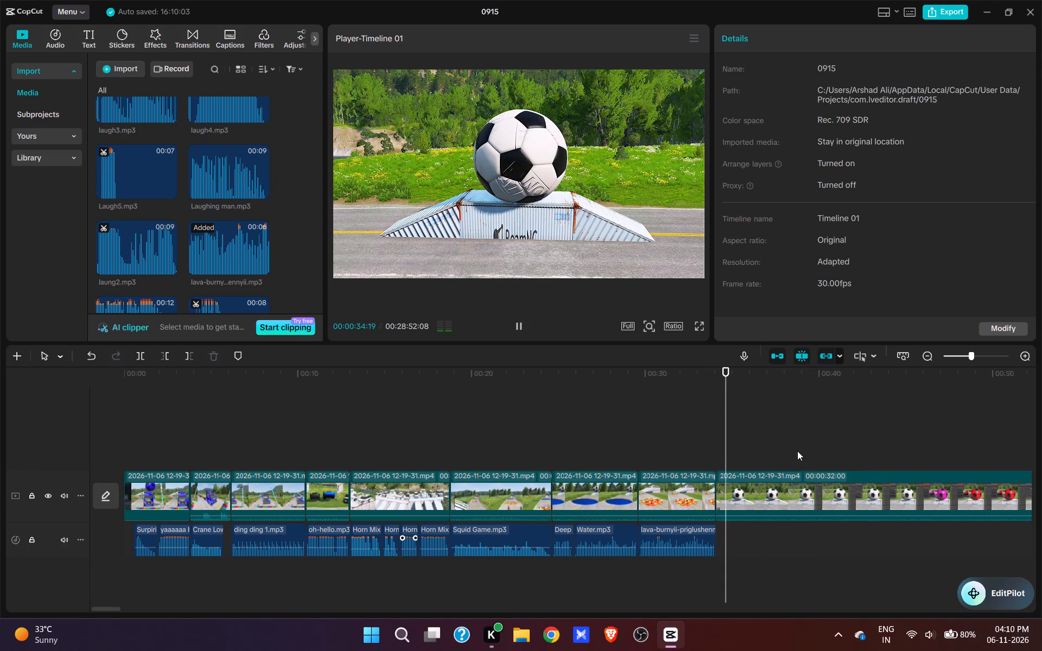
pyautogui.press('space')
pyautogui.write('w')
pyautogui.click(903, 450)
pyautogui.moveTo(905, 452); pyautogui.dragTo(907, 503)
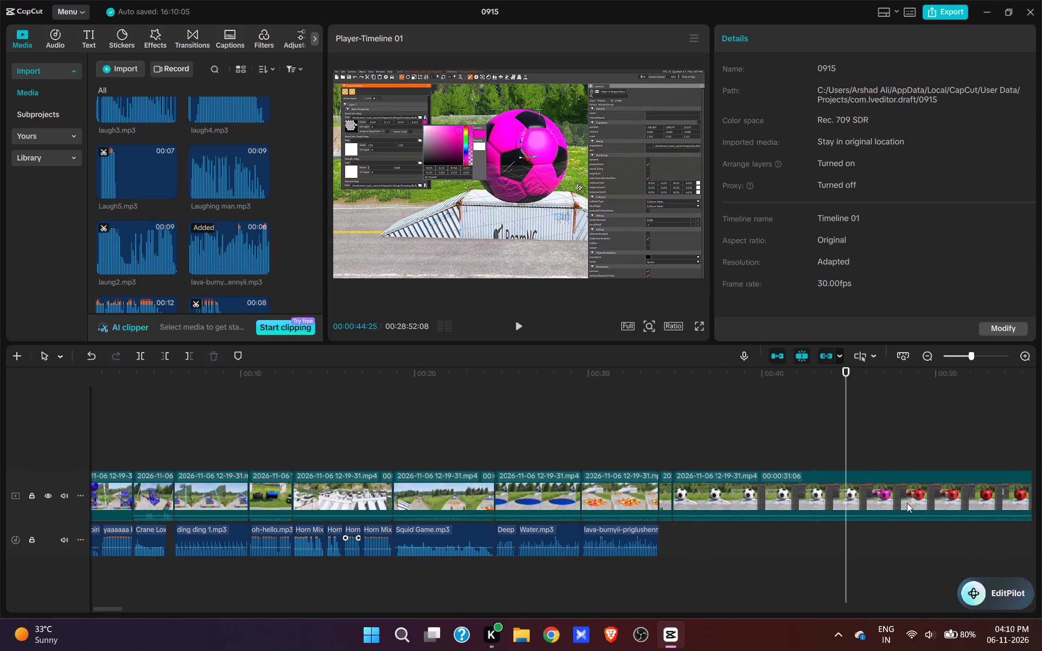
pyautogui.moveTo(907, 503); pyautogui.dragTo(827, 552)
pyautogui.click(915, 441)
pyautogui.press('space')
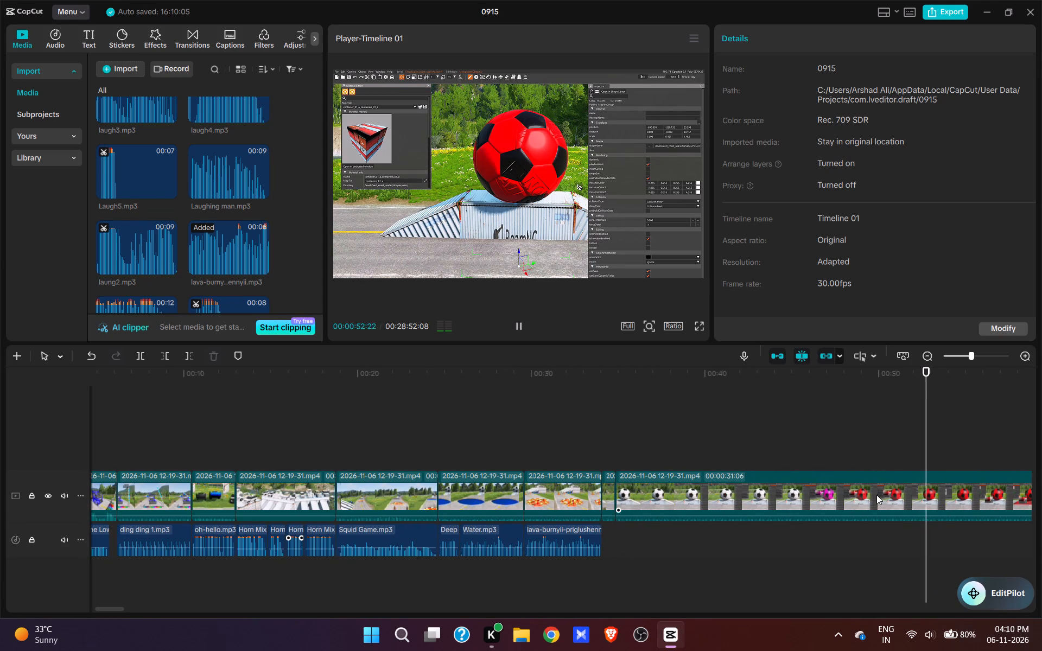
pyautogui.moveTo(854, 526); pyautogui.dragTo(803, 570)
pyautogui.click(822, 454)
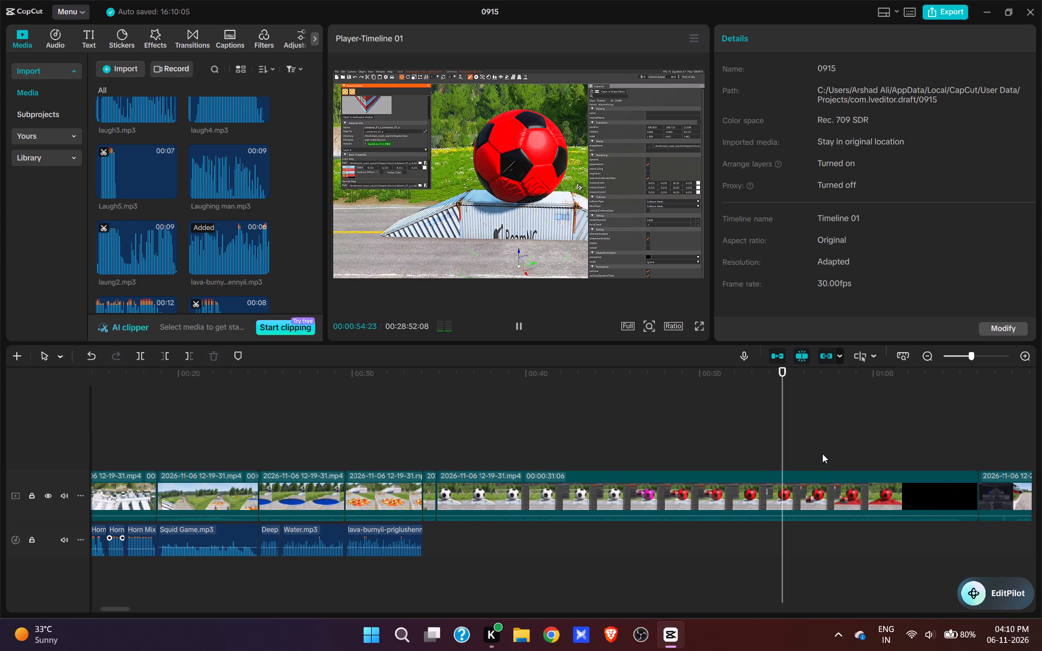
pyautogui.press('space')
pyautogui.click(856, 436)
pyautogui.press('q')
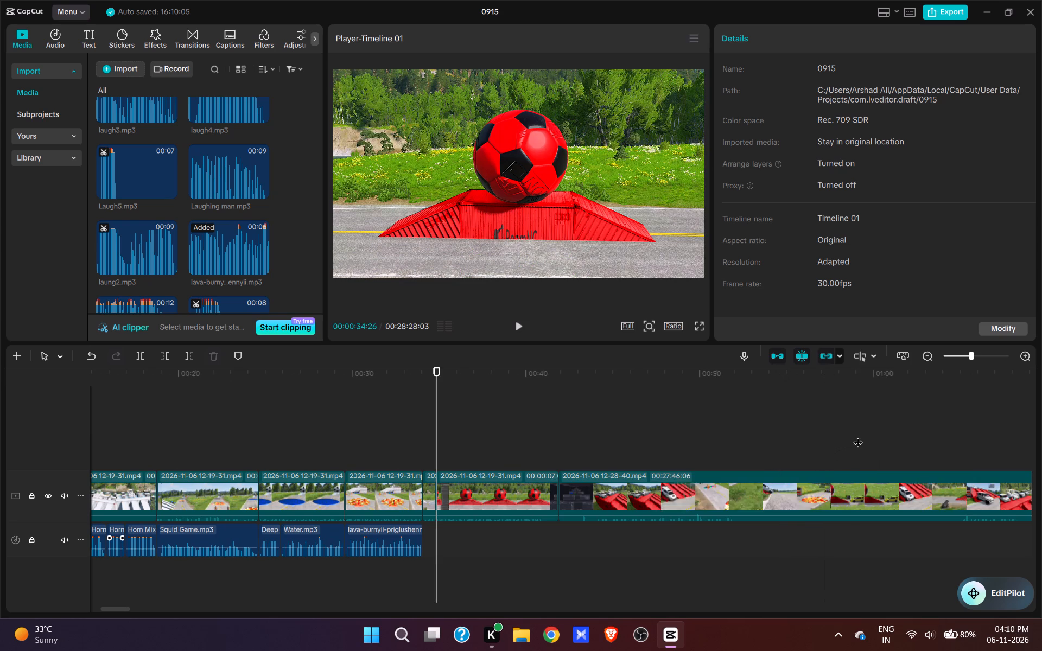
# Add Surpiris.mp3 to the audio track at 00:00:34:14, just before the ball and ramp turn red.
pyautogui.doubleClick(428, 453)
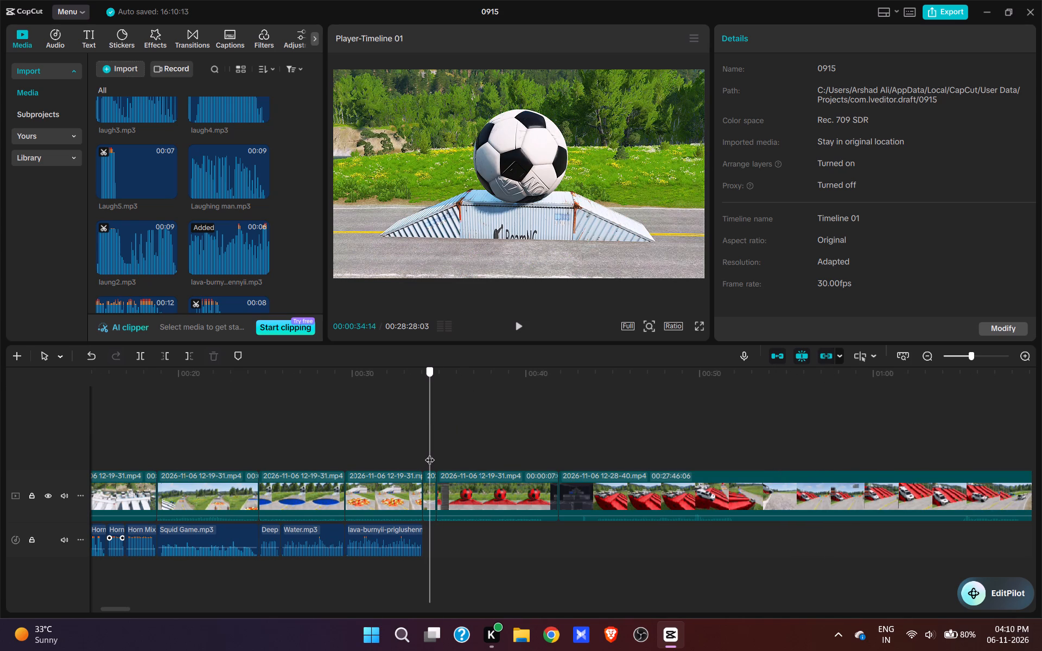
pyautogui.scroll(-11, 210, 197)
pyautogui.scroll(7, 204, 228)
pyautogui.scroll(-20, 204, 229)
pyautogui.scroll(-2, 204, 229)
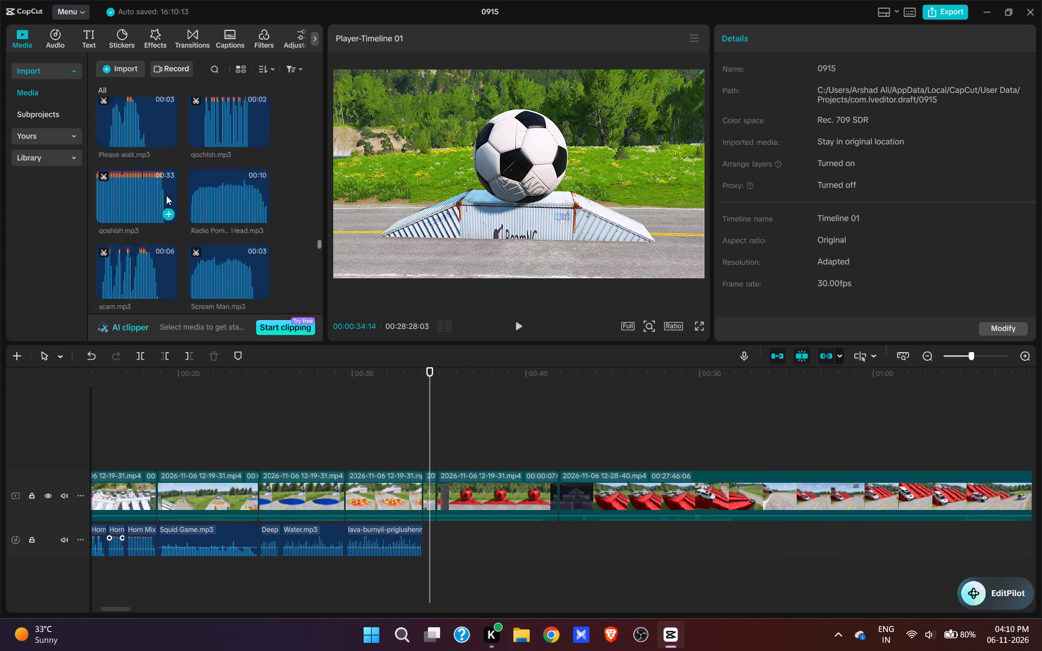
pyautogui.scroll(-14, 166, 195)
pyautogui.scroll(-15, 204, 247)
pyautogui.scroll(5, 182, 242)
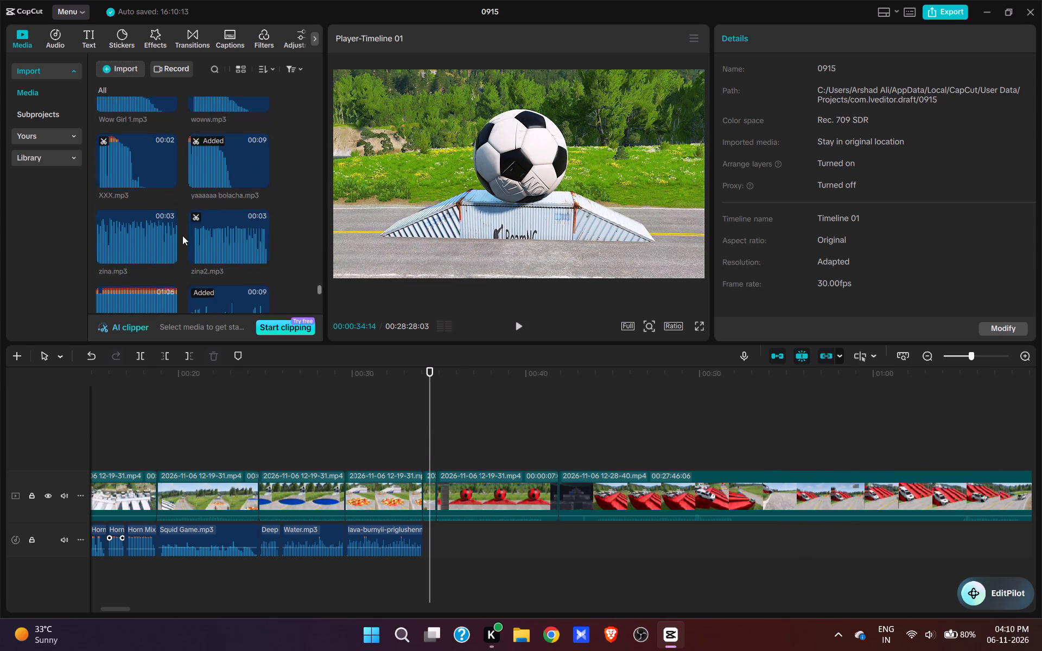
pyautogui.scroll(11, 182, 235)
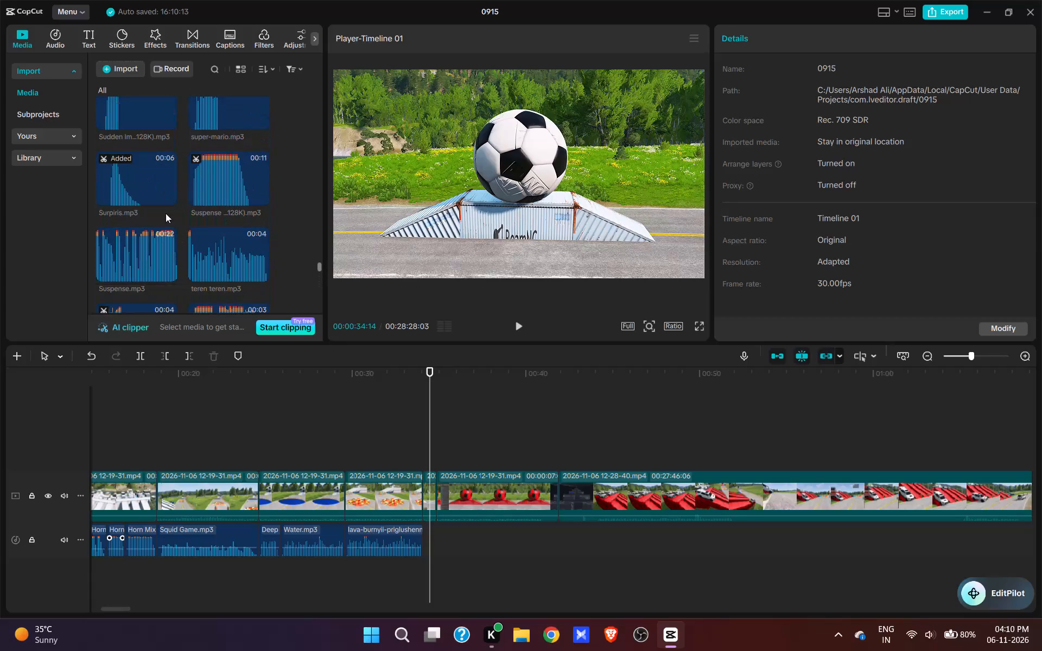
pyautogui.click(166, 196)
# Play back the switch from the lava pool to the white and red ball shots to check the surprise sound's timing.
pyautogui.press('space')
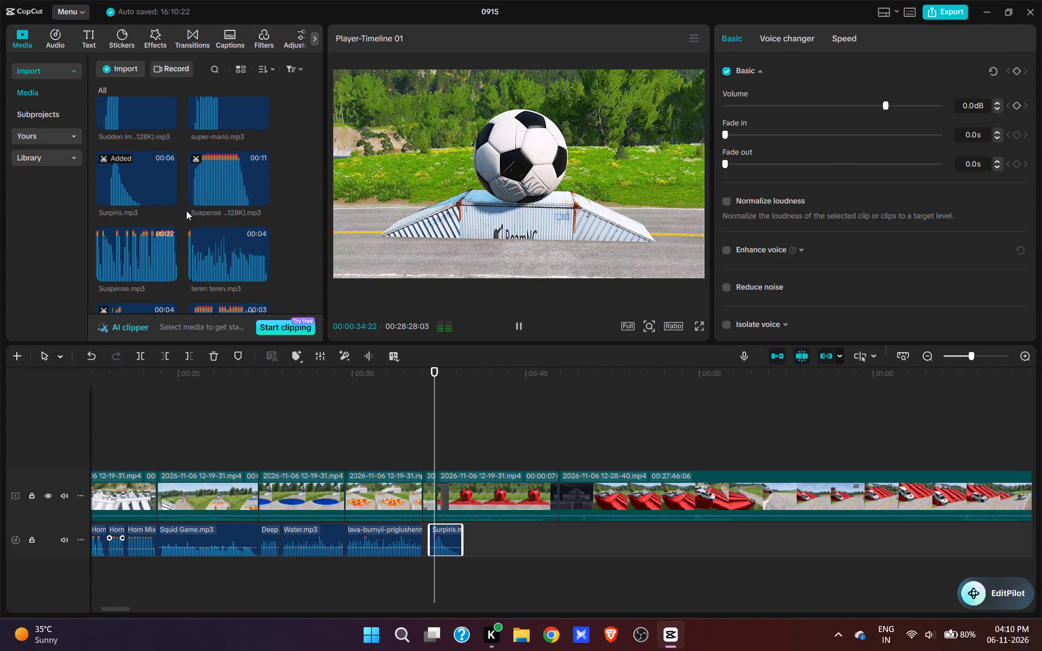
pyautogui.press('space')
pyautogui.click(409, 448)
pyautogui.press('space')
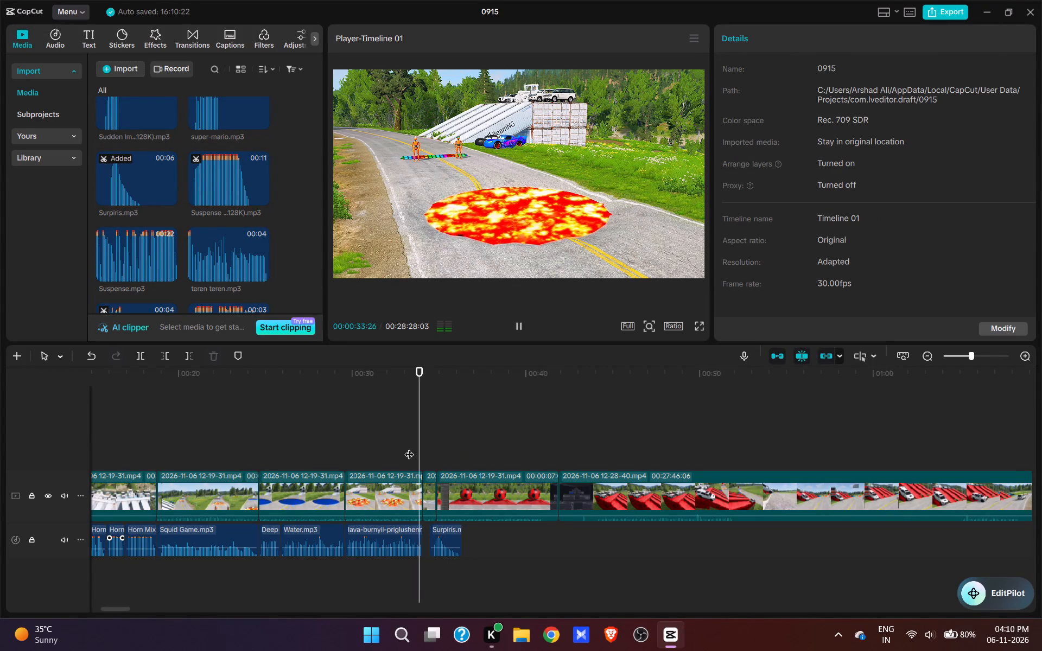
pyautogui.press('space')
pyautogui.click(410, 445)
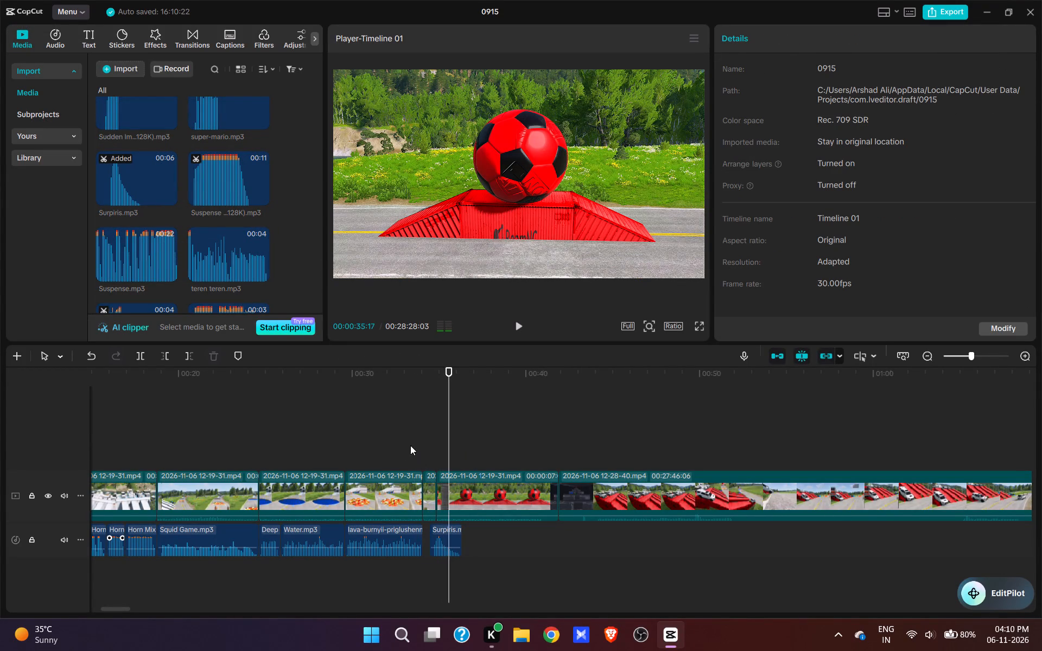
pyautogui.press('space')
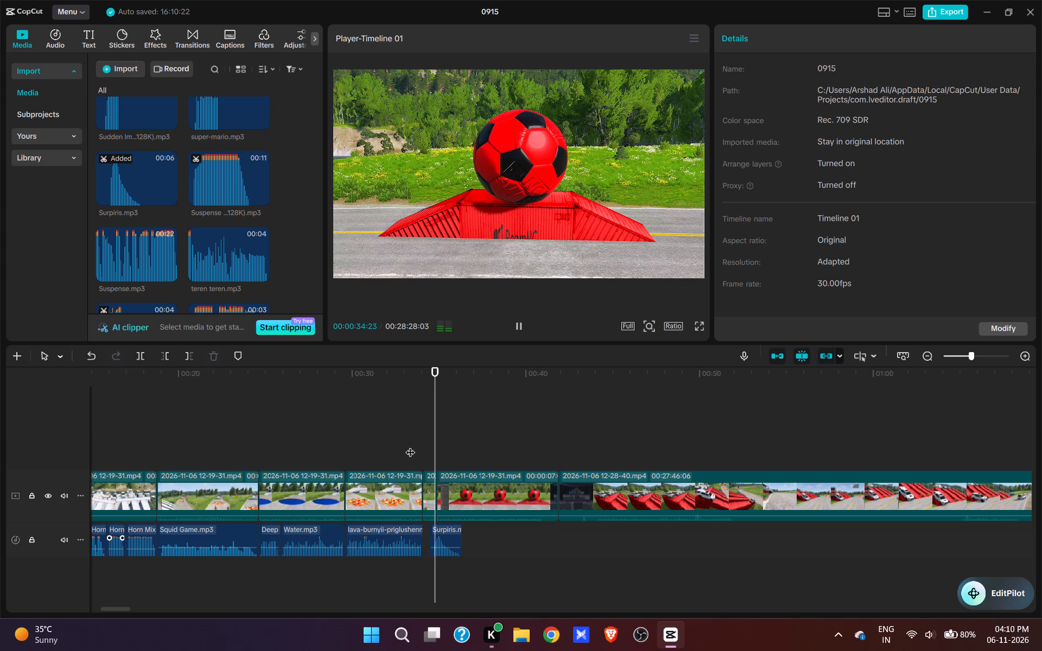
pyautogui.press('space')
# Split the red ball clip at 00:00:37:11 and delete the part after the cut.
pyautogui.click(466, 453)
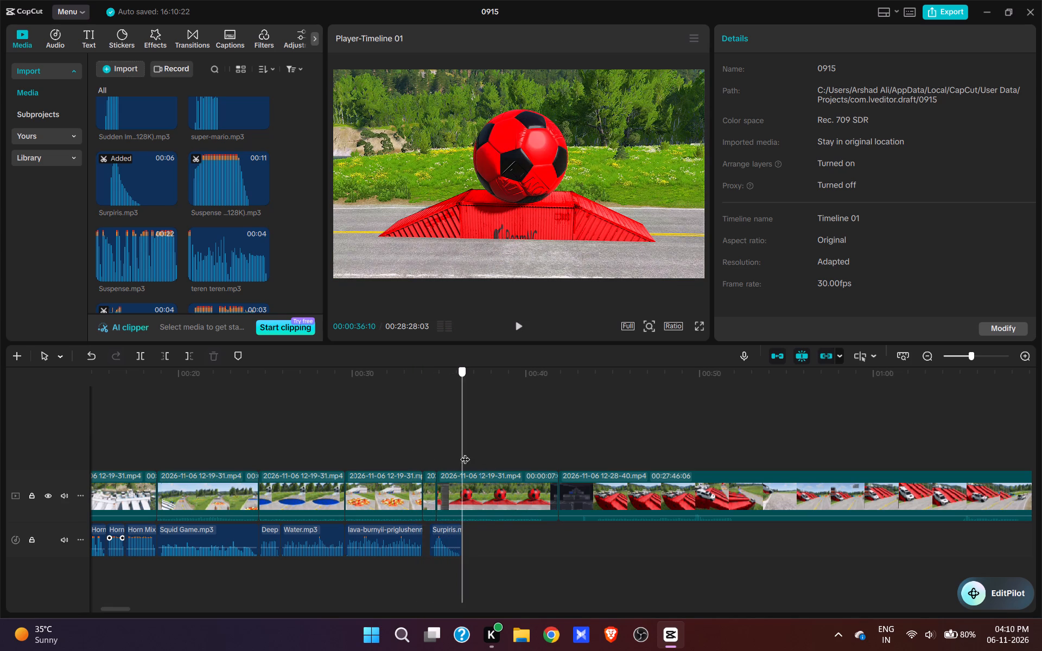
pyautogui.click(480, 521)
pyautogui.click(478, 505)
pyautogui.press('w')
pyautogui.press('d')
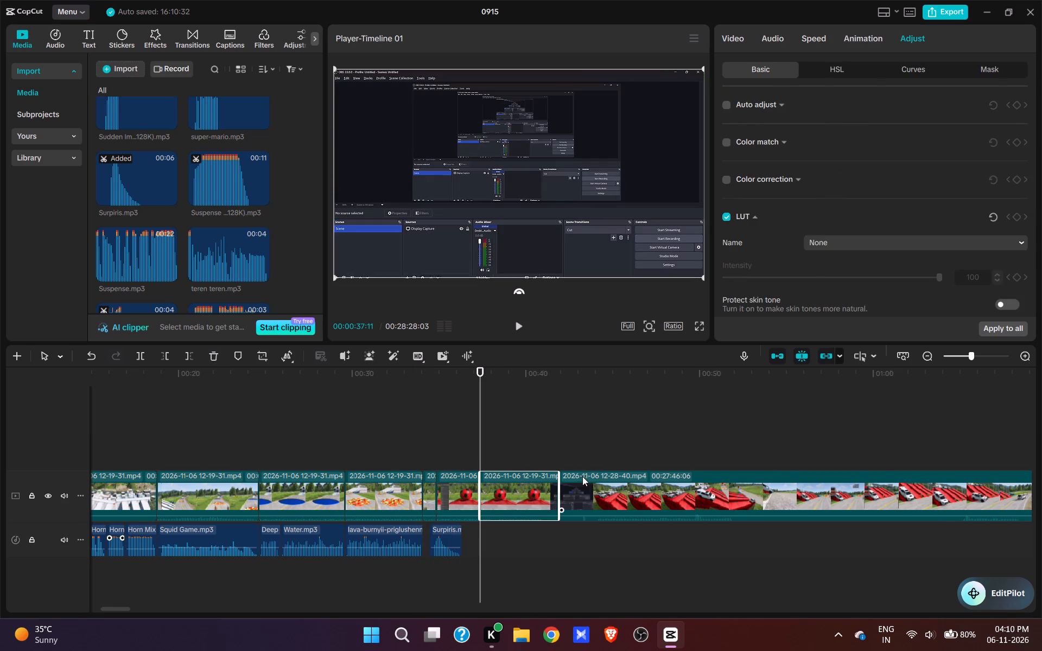
# Set the saturation of the red container ramp clip to 30 and apply the adjustment to all clips.
pyautogui.press('space')
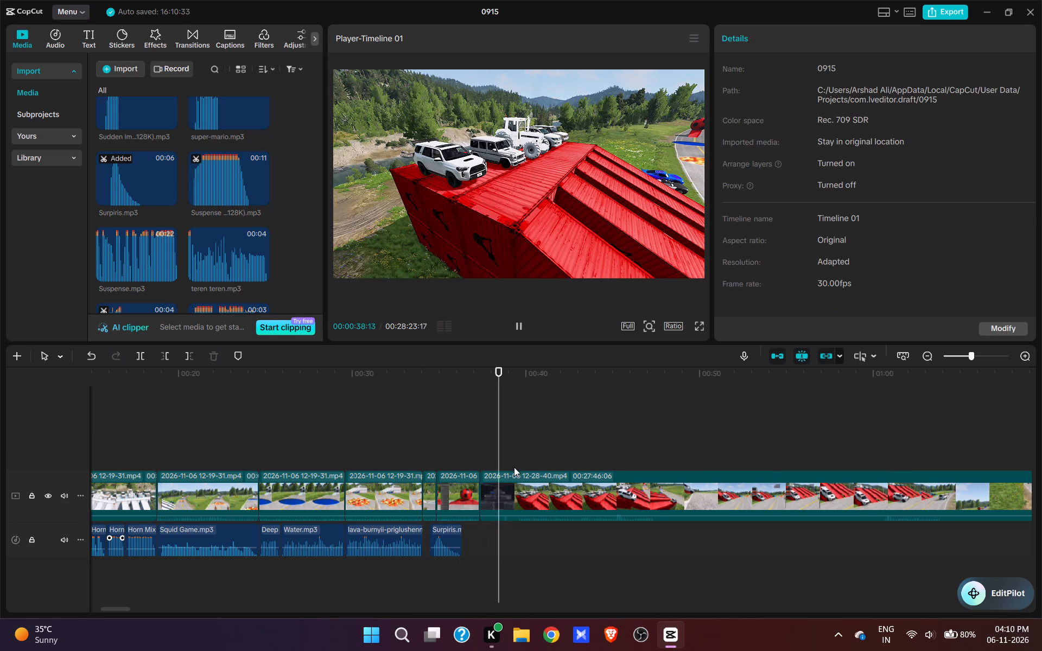
pyautogui.press('space')
pyautogui.click(533, 498)
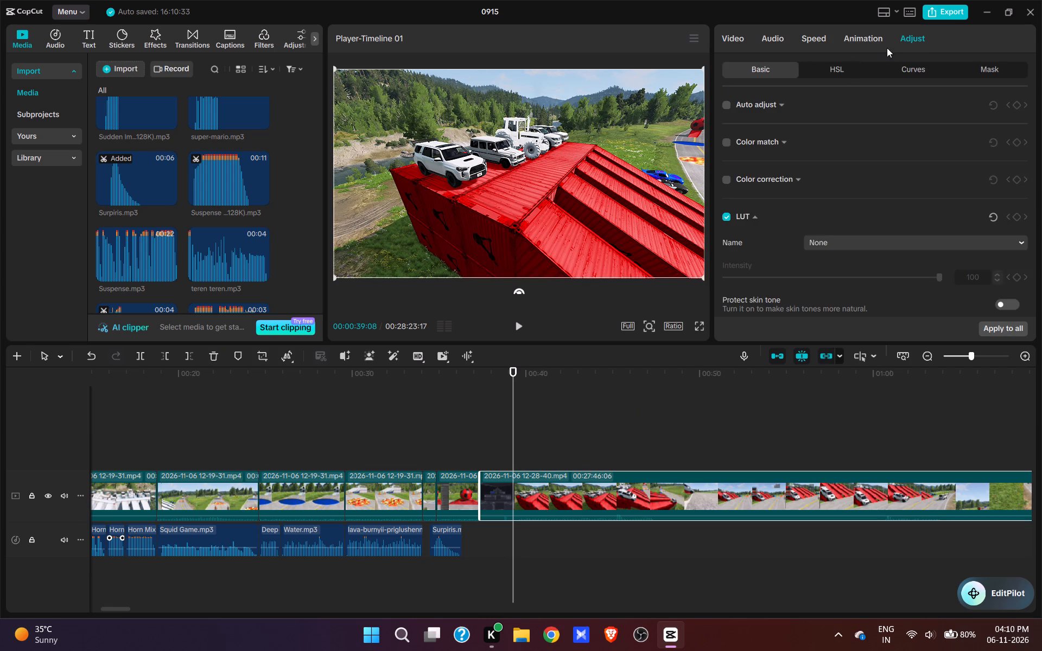
pyautogui.scroll(-7, 918, 173)
pyautogui.moveTo(981, 244); pyautogui.dragTo(962, 245)
pyautogui.write('30')
pyautogui.press('Return')
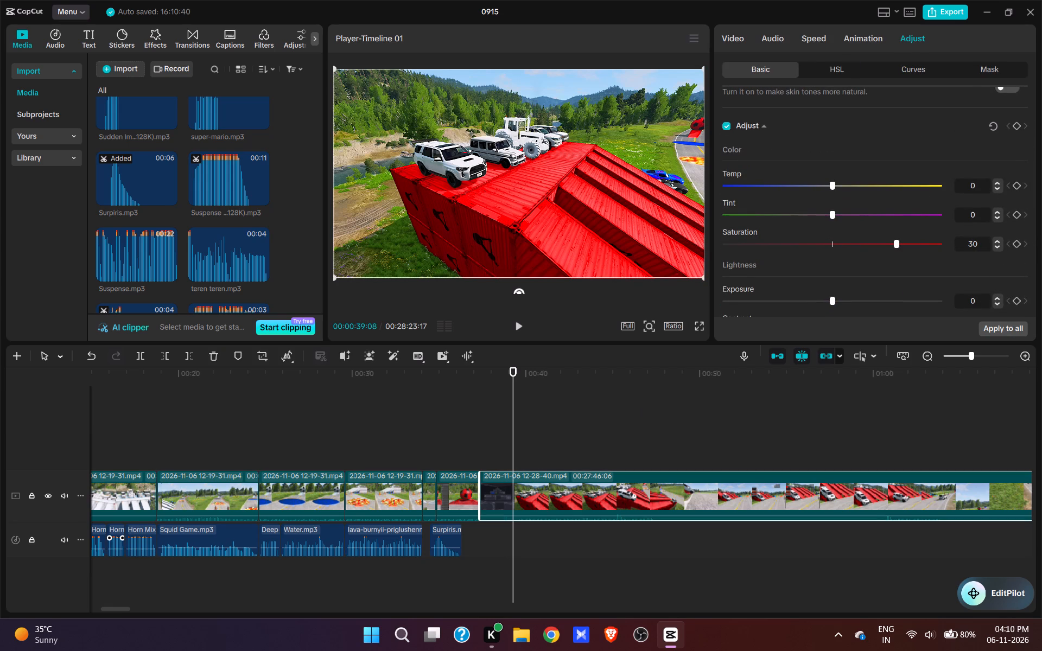
pyautogui.click(982, 330)
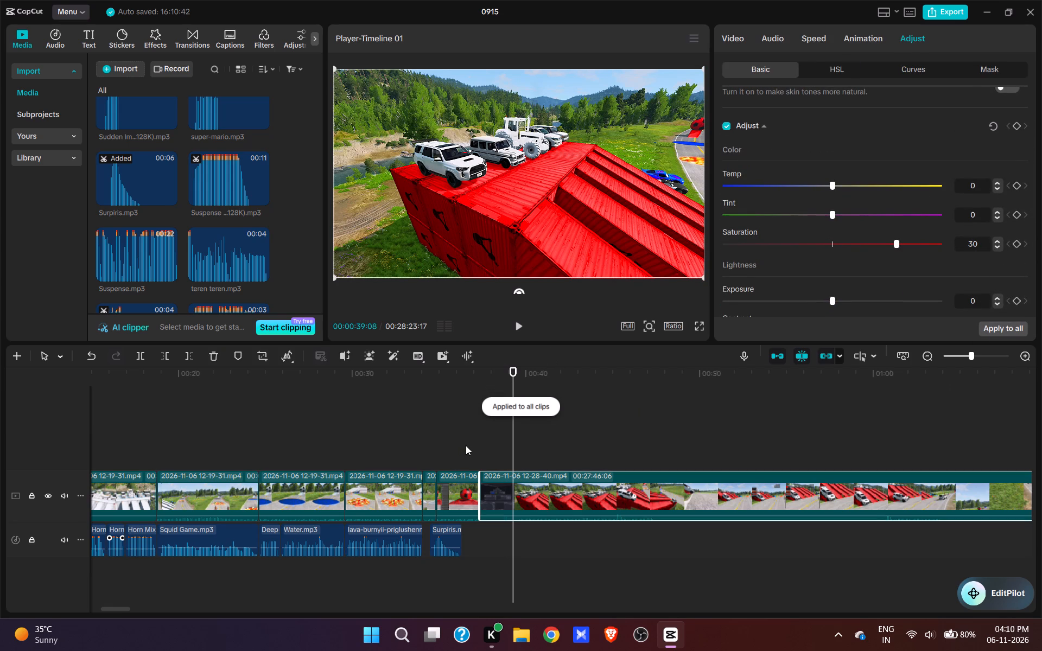
# Cut off the opening of the container ramp clip, removing the desktop recording and most of the wait before the white SUV moves.
pyautogui.click(471, 446)
pyautogui.press('space')
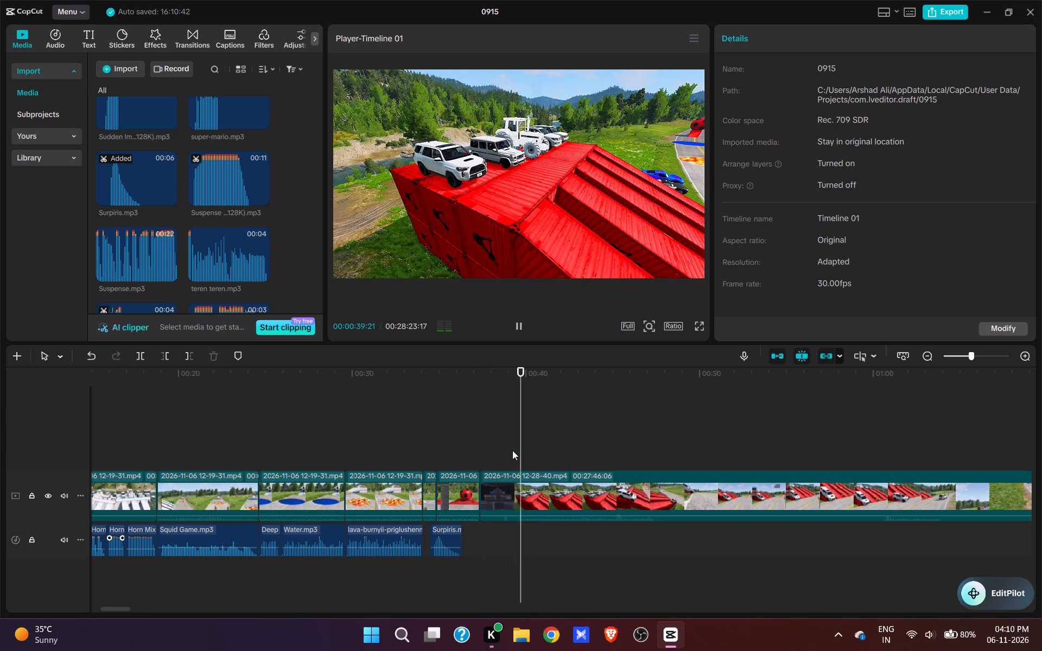
pyautogui.click(544, 447)
pyautogui.click(562, 445)
pyautogui.click(586, 455)
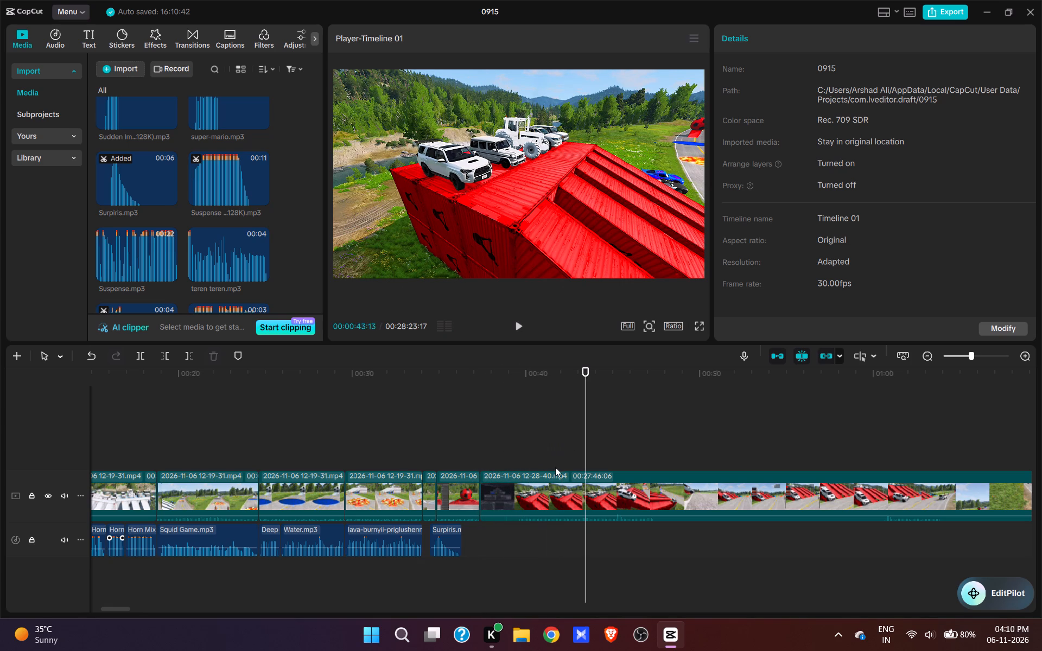
pyautogui.click(550, 456)
pyautogui.press('q')
# Find a fitting start call among the imported sounds and add Okeey lets go.mp3 at 00:00:37:11, where the ramp clip begins.
pyautogui.scroll(-7, 232, 200)
pyautogui.scroll(1, 232, 200)
pyautogui.scroll(-2, 232, 200)
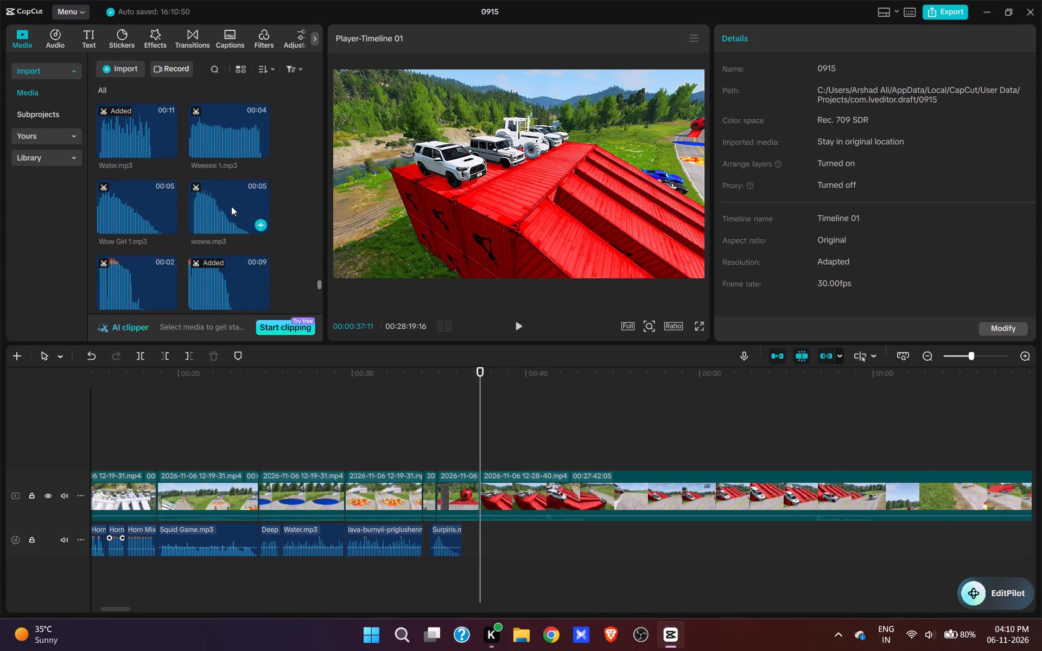
pyautogui.scroll(-9, 231, 206)
pyautogui.scroll(10, 226, 208)
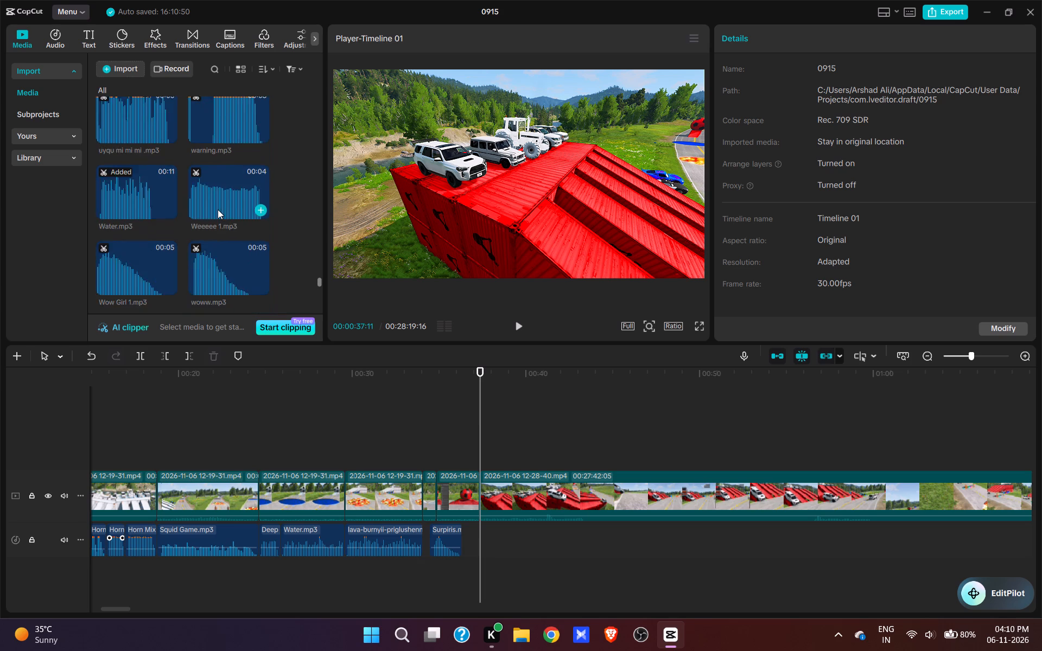
pyautogui.scroll(12, 218, 209)
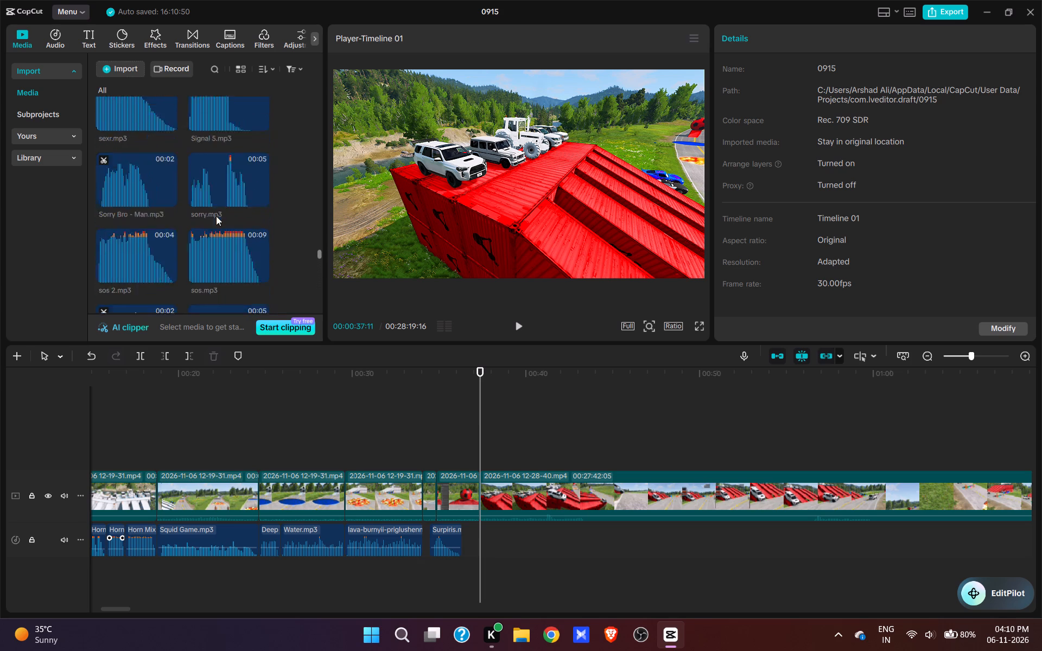
pyautogui.scroll(20, 216, 216)
pyautogui.scroll(1, 216, 216)
pyautogui.scroll(-2, 213, 218)
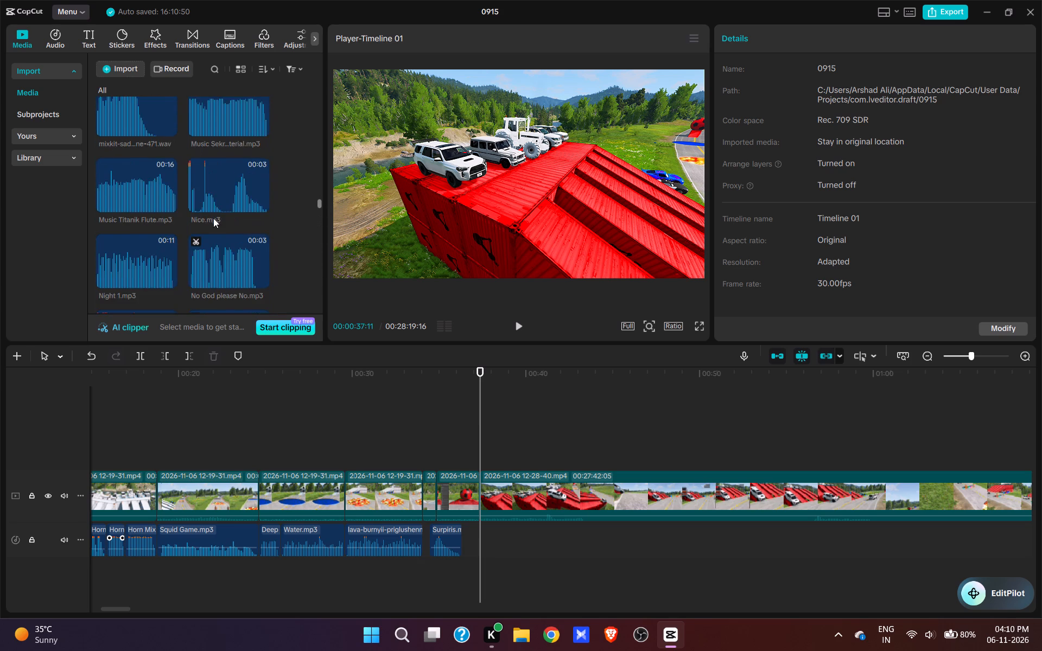
pyautogui.scroll(-7, 213, 218)
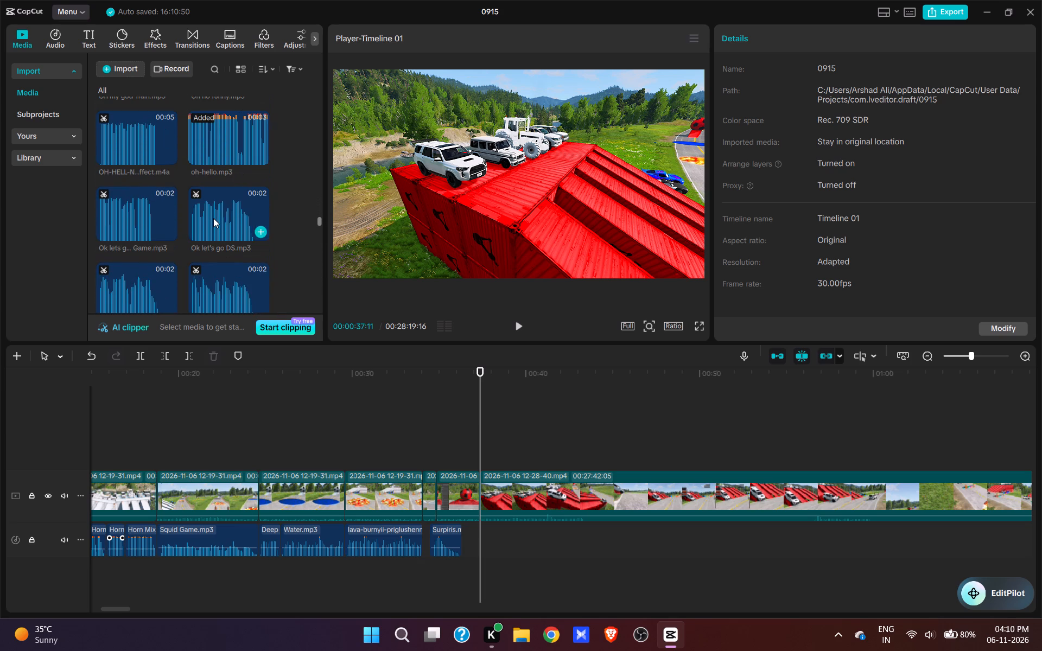
pyautogui.click(120, 231)
pyautogui.scroll(-2, 145, 226)
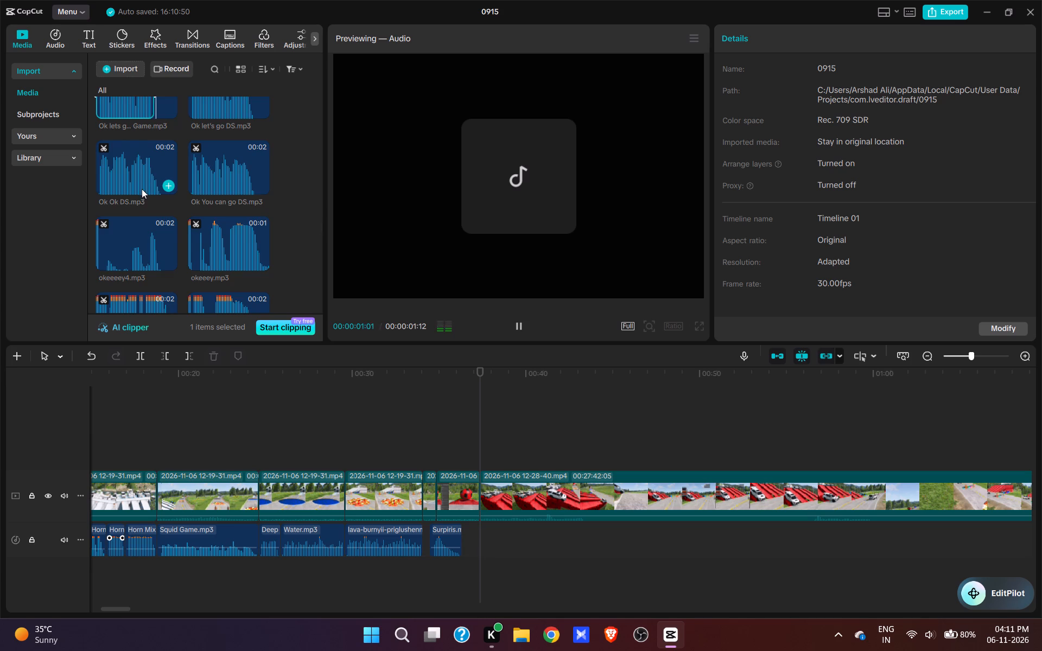
pyautogui.scroll(-1, 141, 198)
pyautogui.click(163, 276)
# Trim a little more off the start of the ramp clip so the SUV sets off sooner, and play back the timing.
pyautogui.press('space')
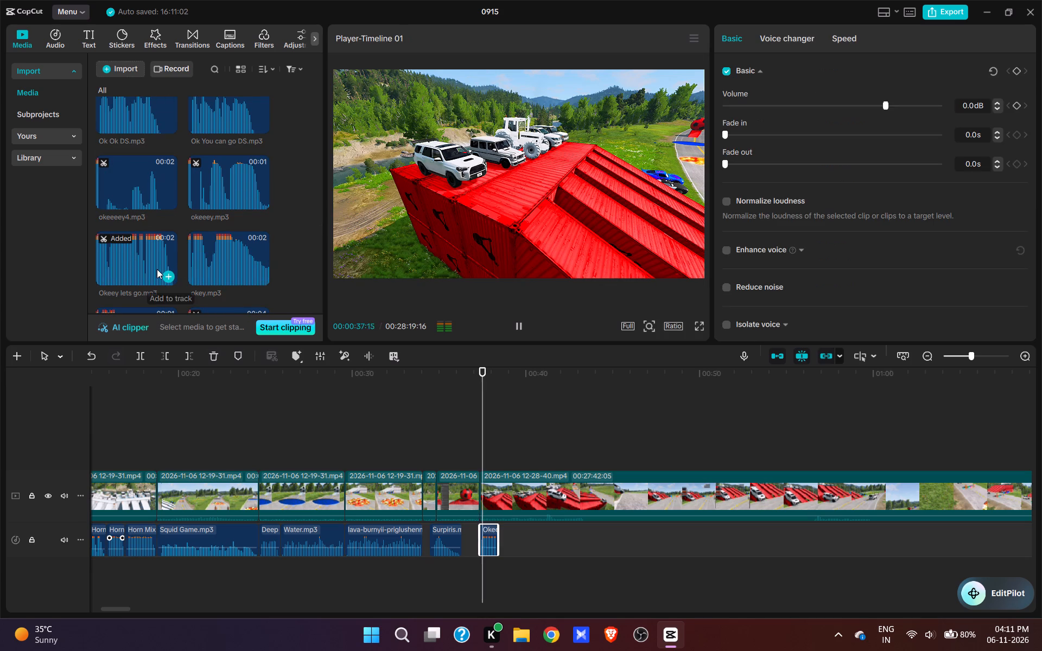
pyautogui.press('space')
pyautogui.press('space')
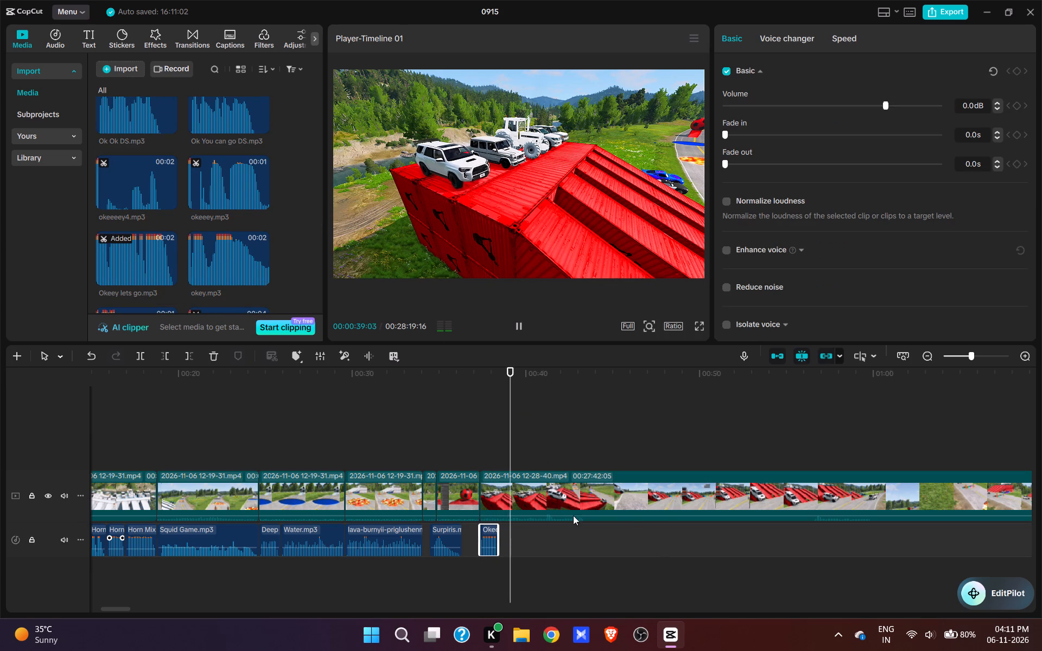
pyautogui.press('space')
pyautogui.click(494, 461)
pyautogui.write('q')
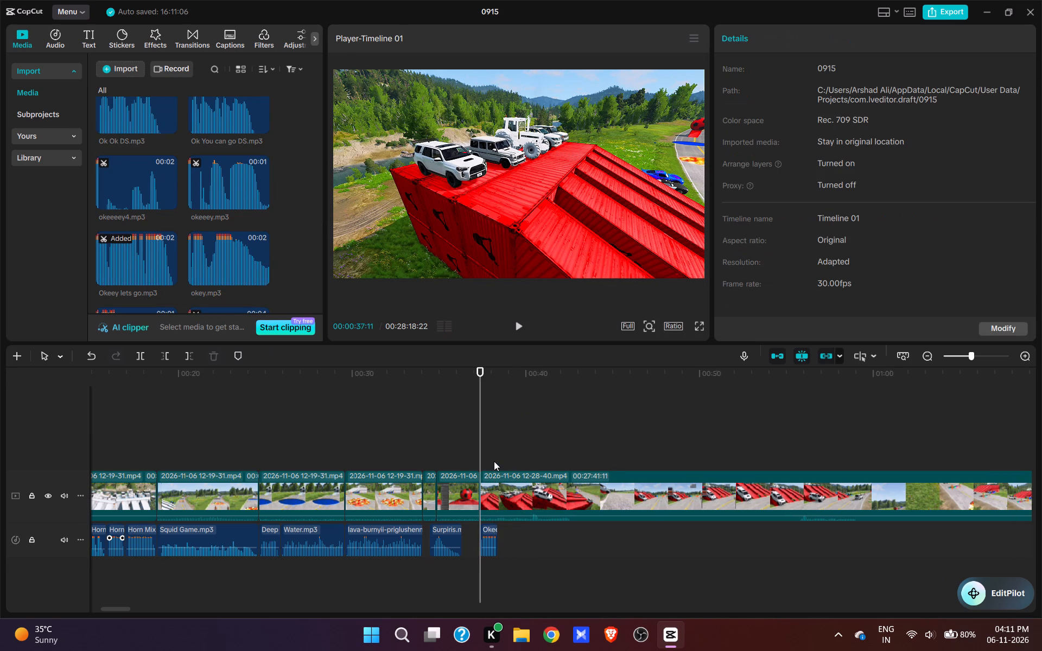
pyautogui.press('space')
pyautogui.press('space')
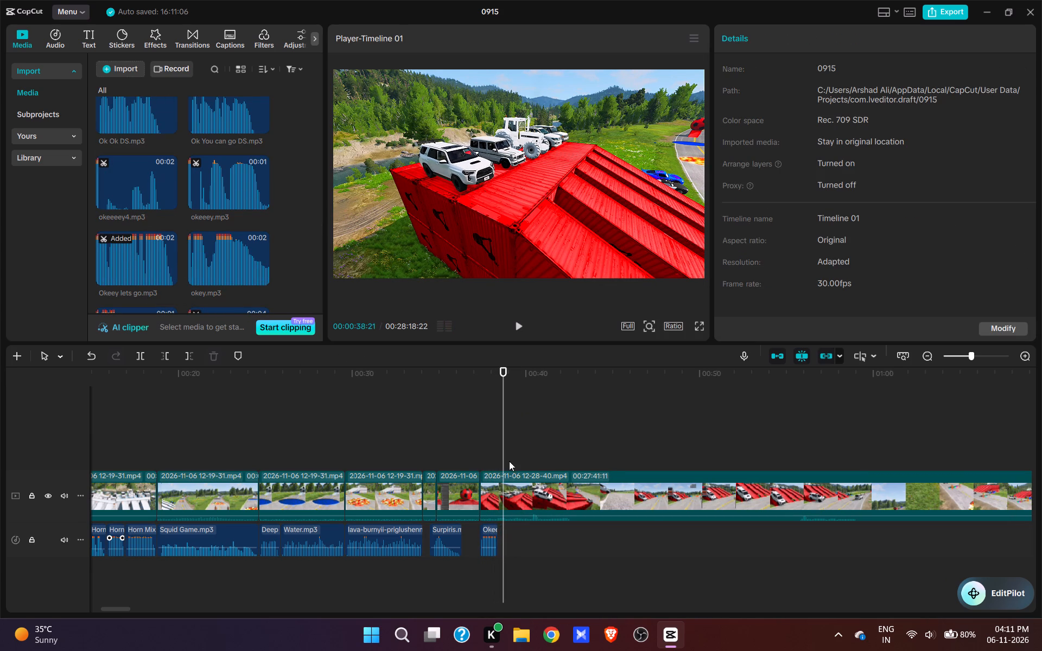
# Add okey.mp3 to the audio track at 00:00:38:12, directly after the Okeey lets go sound.
pyautogui.click(502, 451)
pyautogui.scroll(-1, 240, 201)
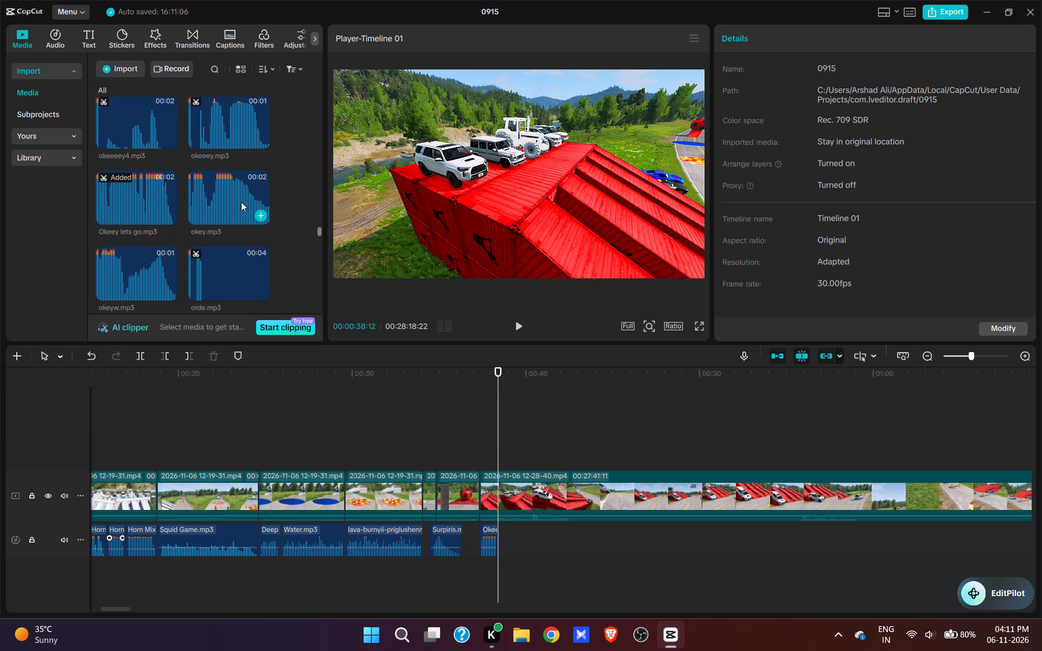
pyautogui.click(238, 203)
pyautogui.click(258, 215)
# Add zina2.mp3 to the audio track at 00:00:40:10, as the white SUV heads down the ramp.
pyautogui.press('space')
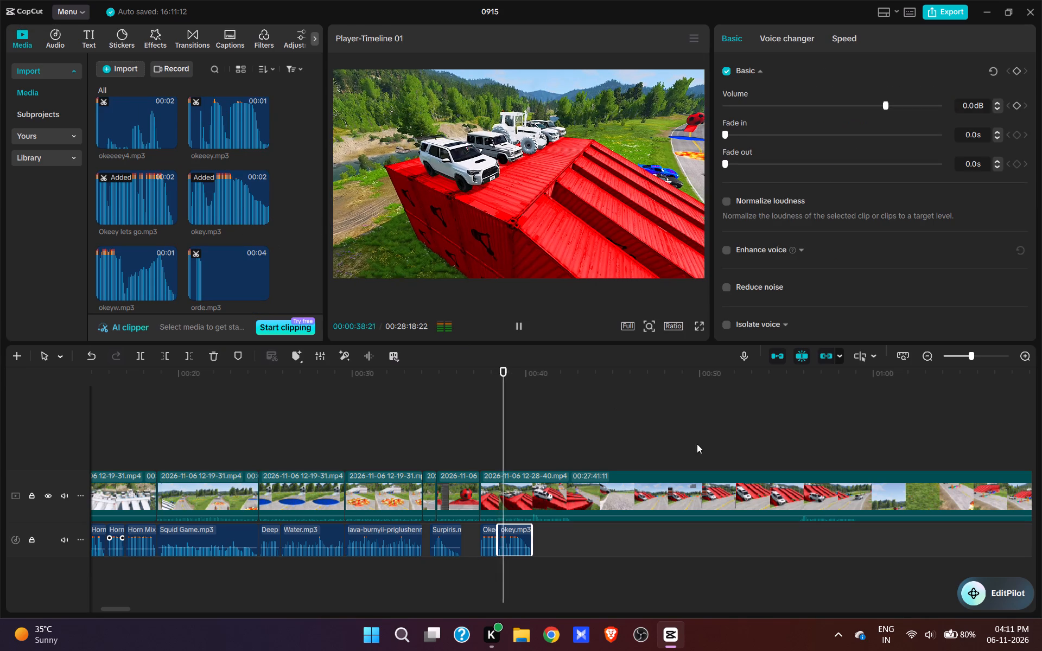
pyautogui.press('space')
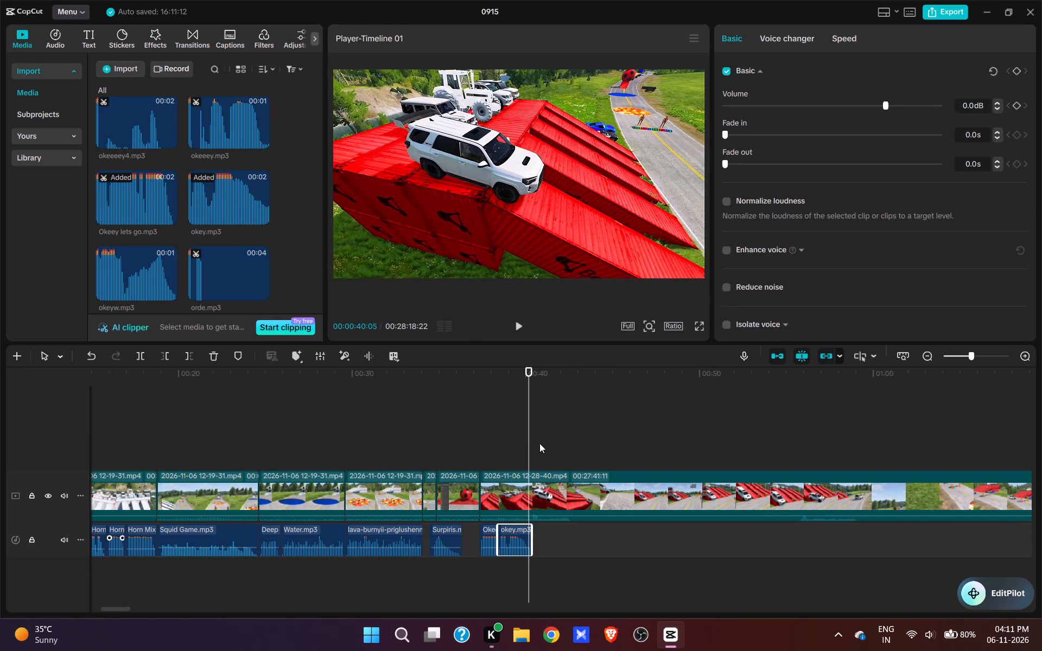
pyautogui.moveTo(527, 438); pyautogui.dragTo(533, 442)
pyautogui.scroll(-9, 227, 186)
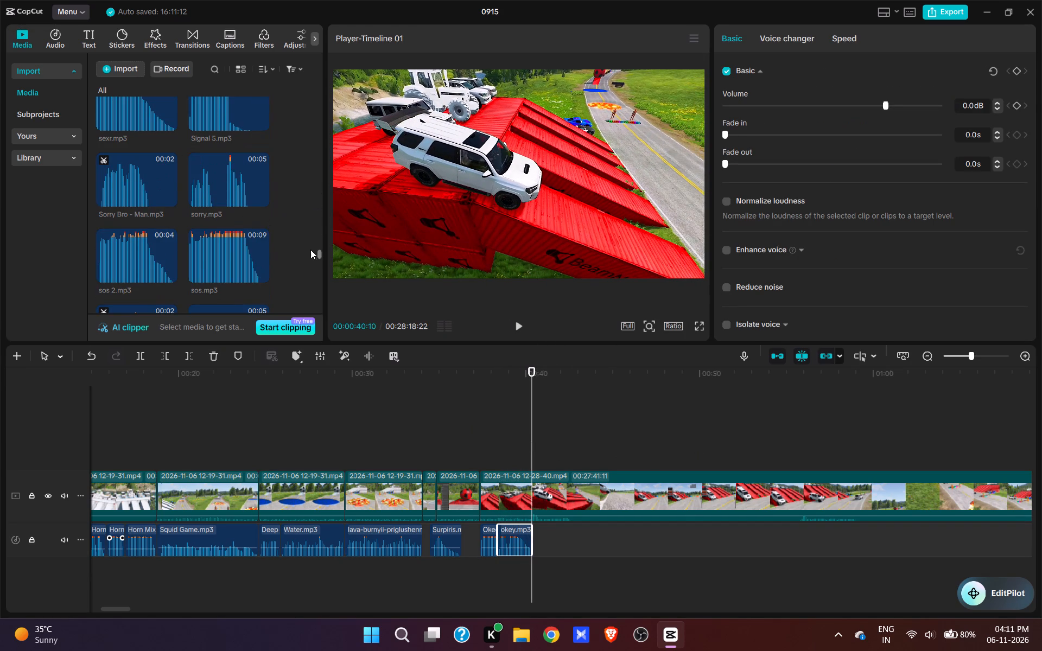
pyautogui.moveTo(323, 253); pyautogui.dragTo(338, 373)
pyautogui.scroll(-4, 280, 225)
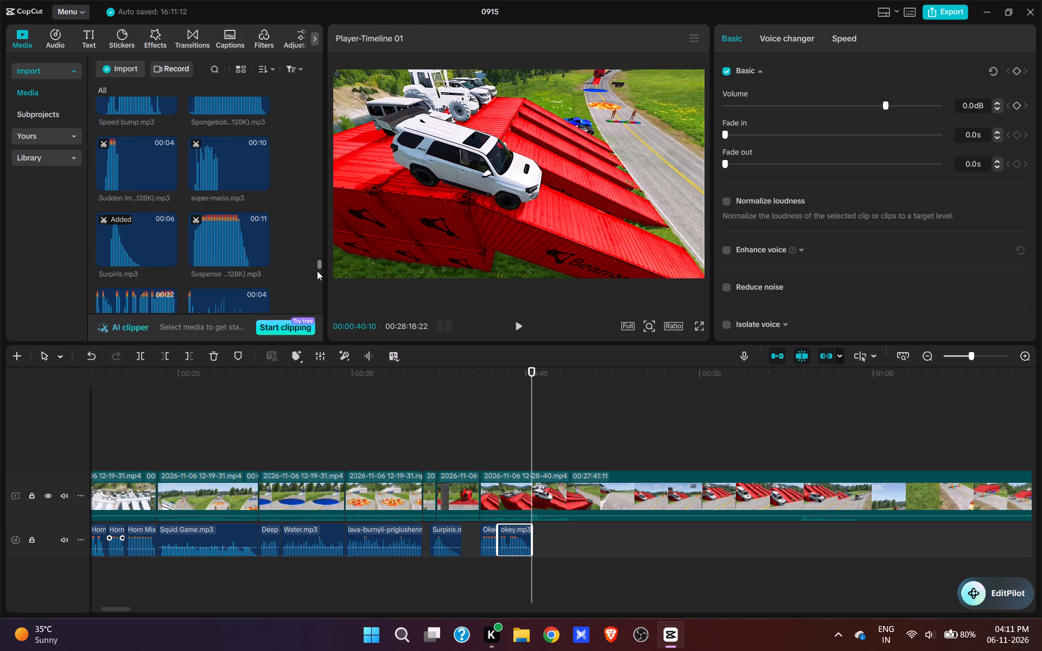
pyautogui.moveTo(319, 265); pyautogui.dragTo(328, 359)
pyautogui.scroll(6, 219, 202)
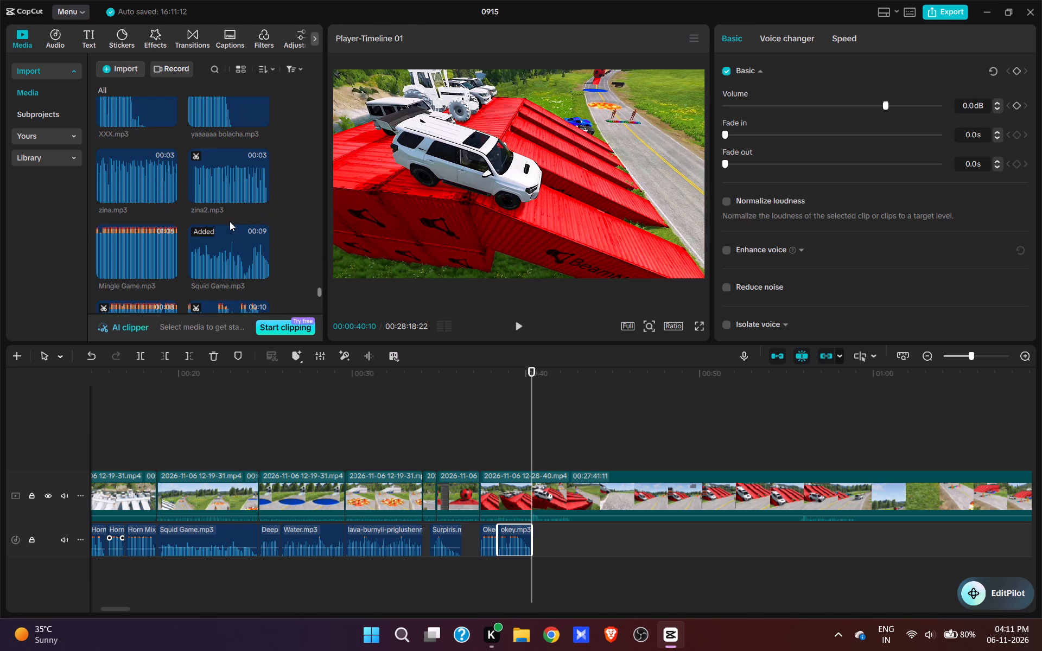
pyautogui.click(262, 194)
# Split the ramp clip at 00:00:42:09 and delete the footage after it up to 00:00:55:27, where the SUV reaches the road.
pyautogui.press('space')
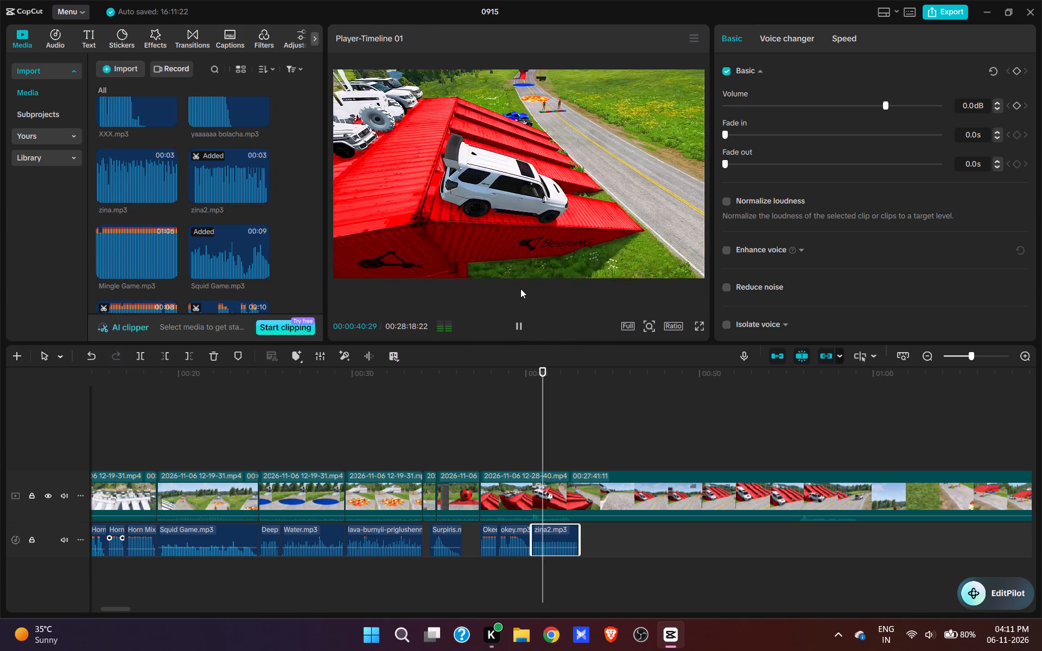
pyautogui.press('space')
pyautogui.press('space')
pyautogui.press('space')
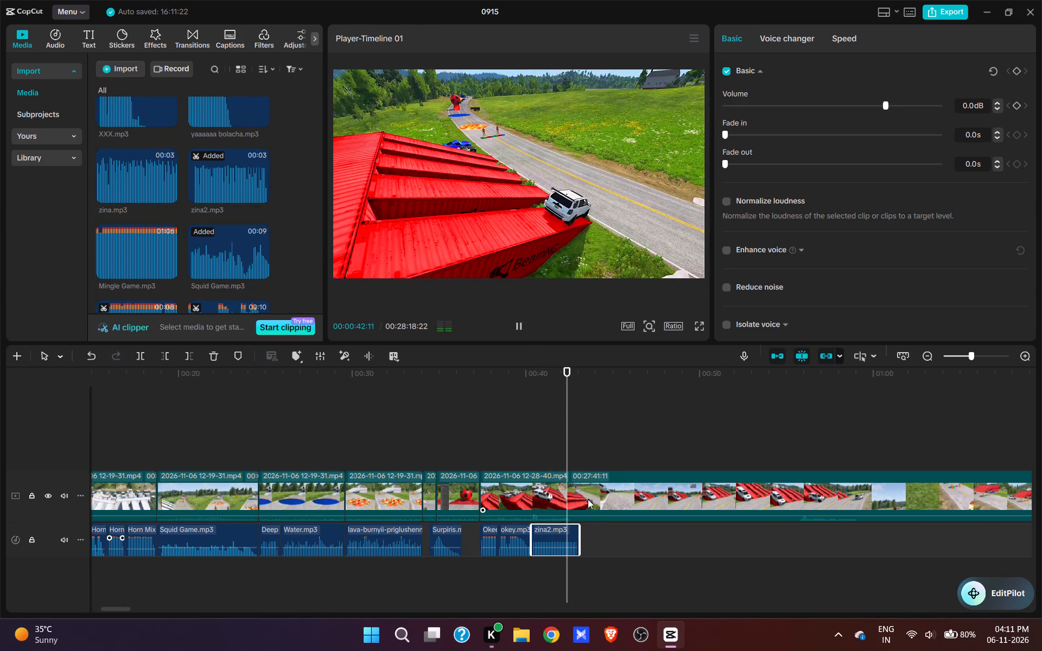
pyautogui.click(566, 453)
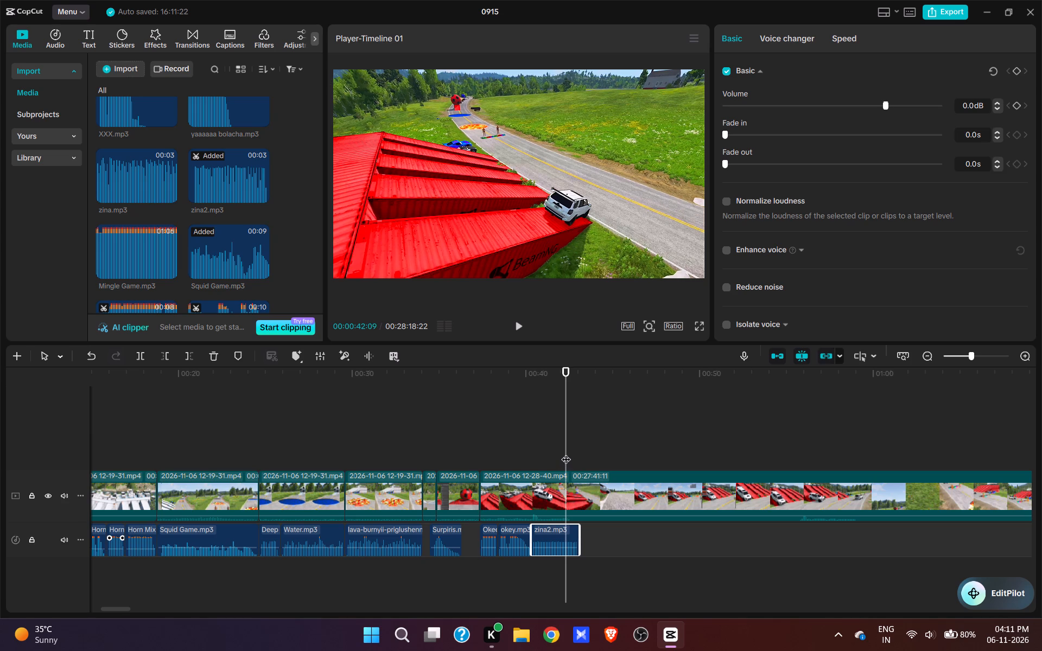
pyautogui.click(570, 493)
pyautogui.press('w')
pyautogui.click(757, 473)
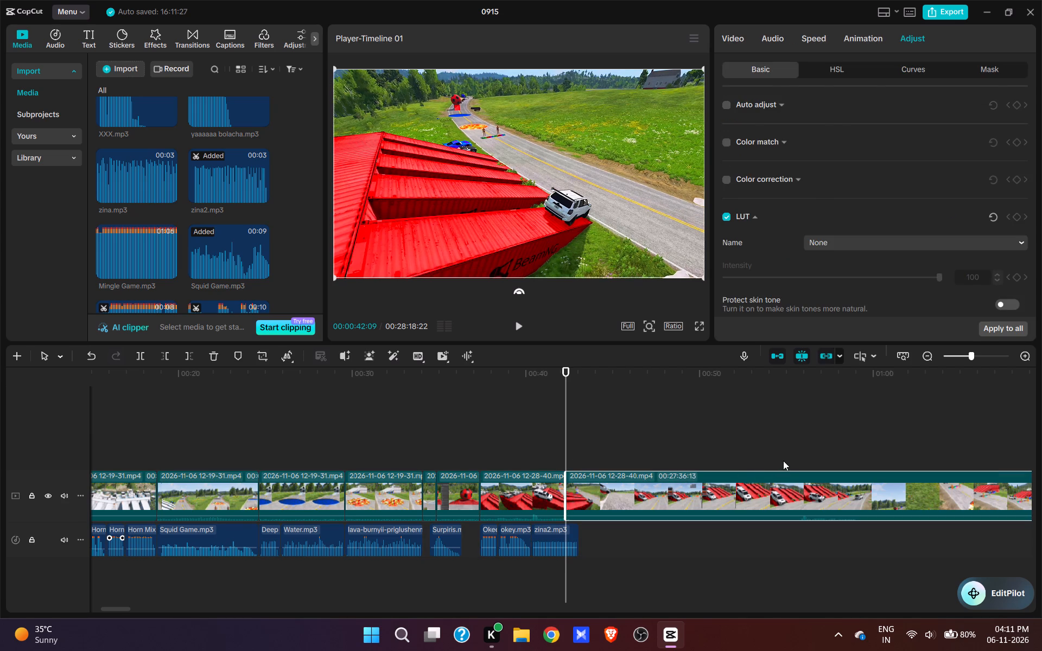
pyautogui.click(783, 461)
pyautogui.click(793, 455)
pyautogui.press('space')
pyautogui.press('space')
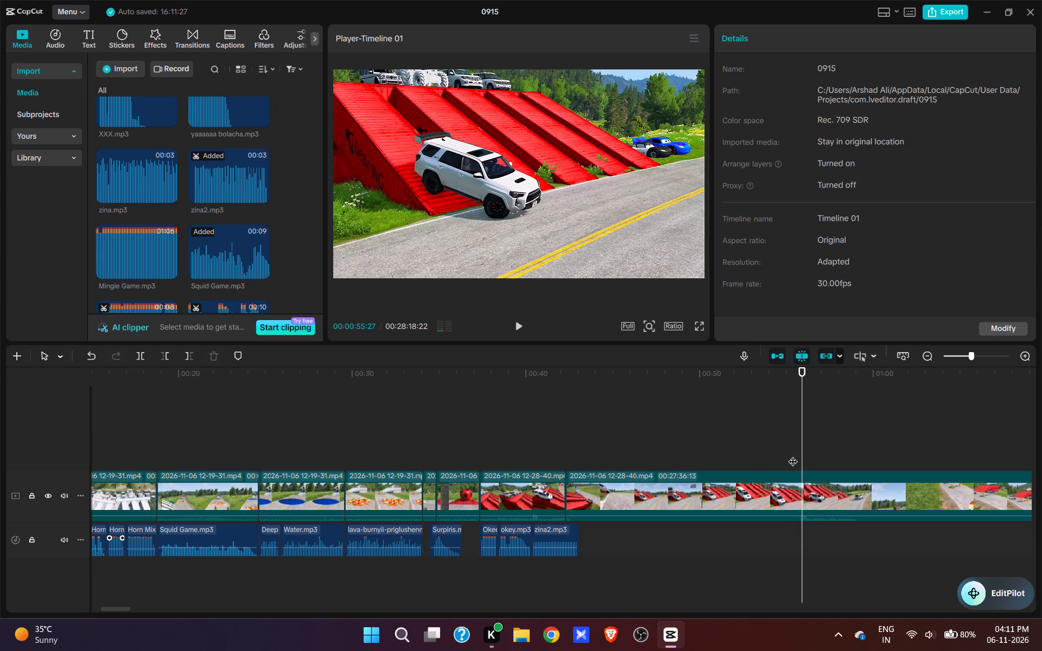
pyautogui.write('q')
# Play back the road shot and trim the end of zina2.mp3 to the cut at 00:00:42:09.
pyautogui.press('space')
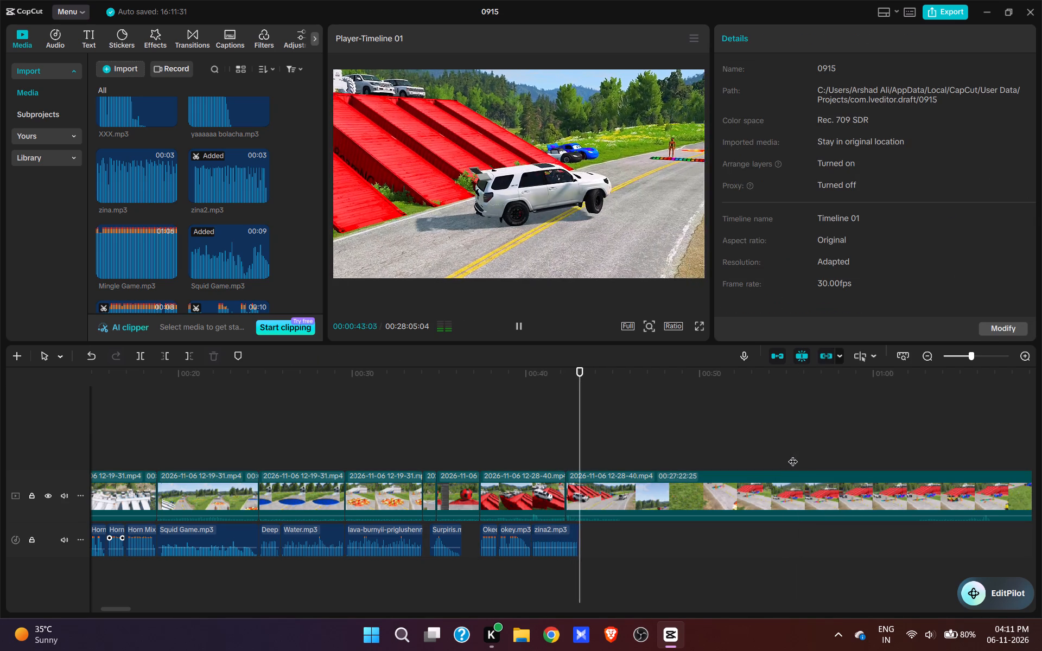
pyautogui.press('space')
pyautogui.press('space')
pyautogui.click(569, 445)
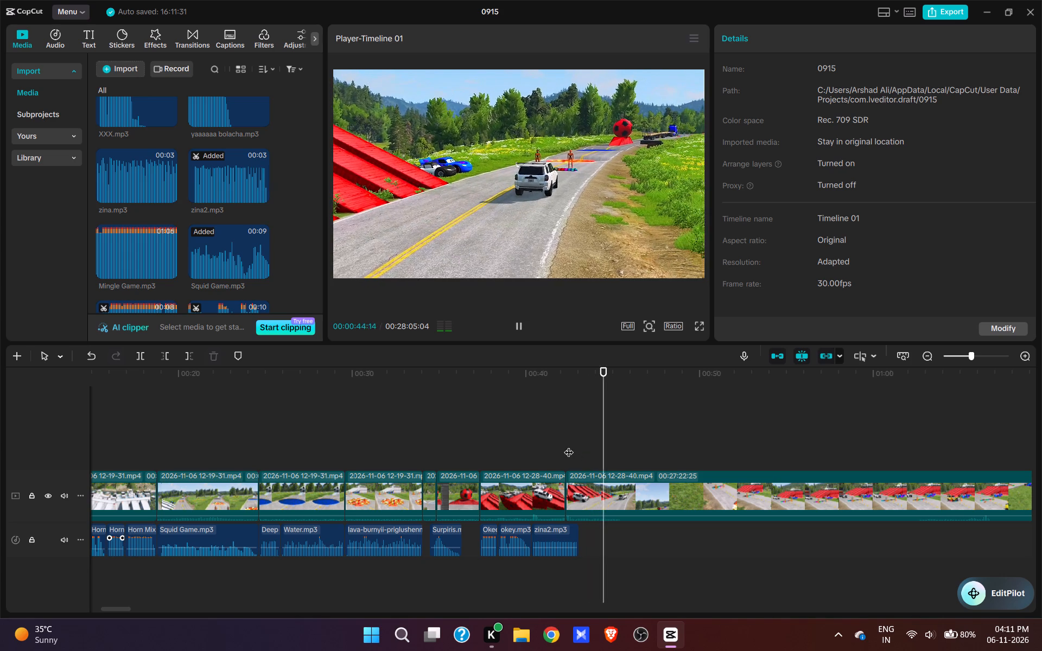
pyautogui.click(562, 535)
pyautogui.press('e')
# Add broom broom.mp3 to the audio track at 00:00:42:09, as the SUV lands on the road.
pyautogui.scroll(-7, 175, 201)
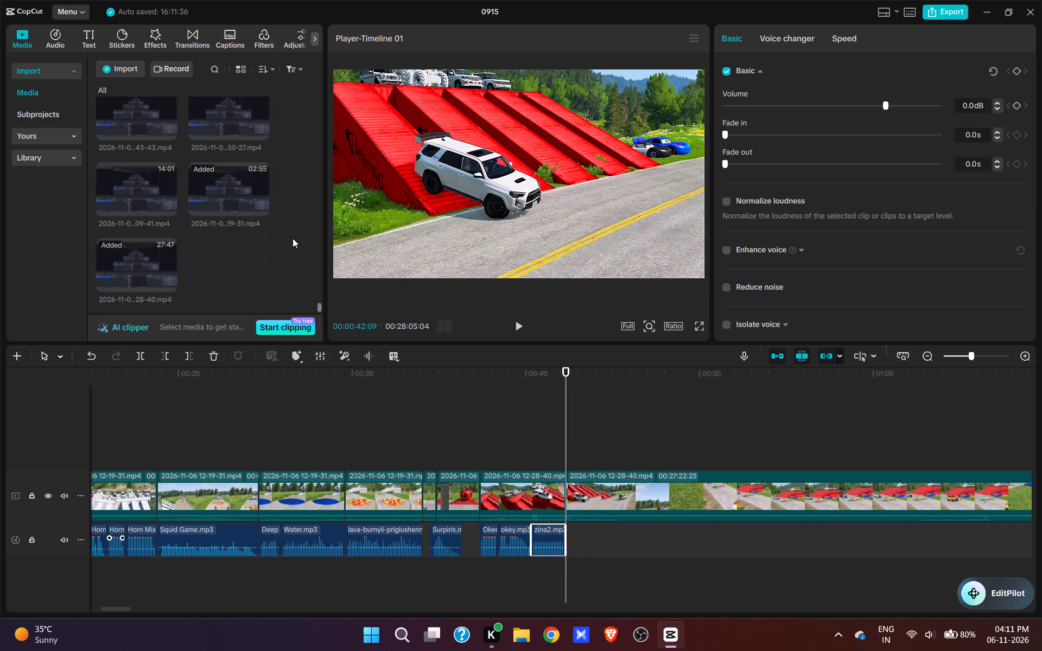
pyautogui.scroll(-1, 136, 137)
pyautogui.scroll(3, 131, 143)
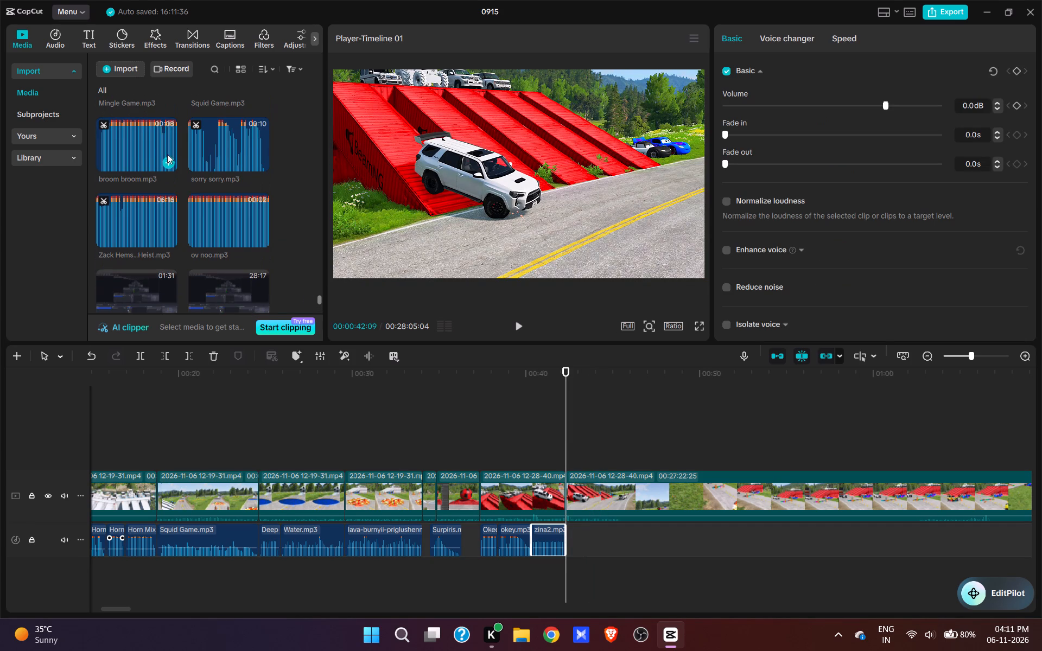
pyautogui.click(167, 161)
# Play the SUV driving toward the obstacles and split the road clip at 00:00:45:09.
pyautogui.press('space')
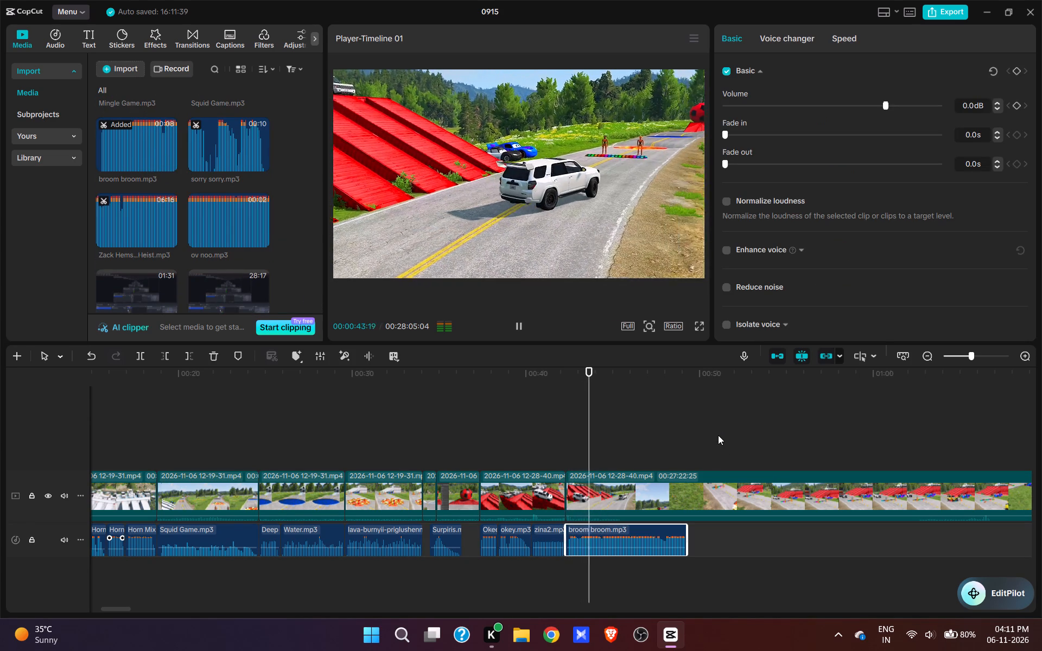
pyautogui.press('space')
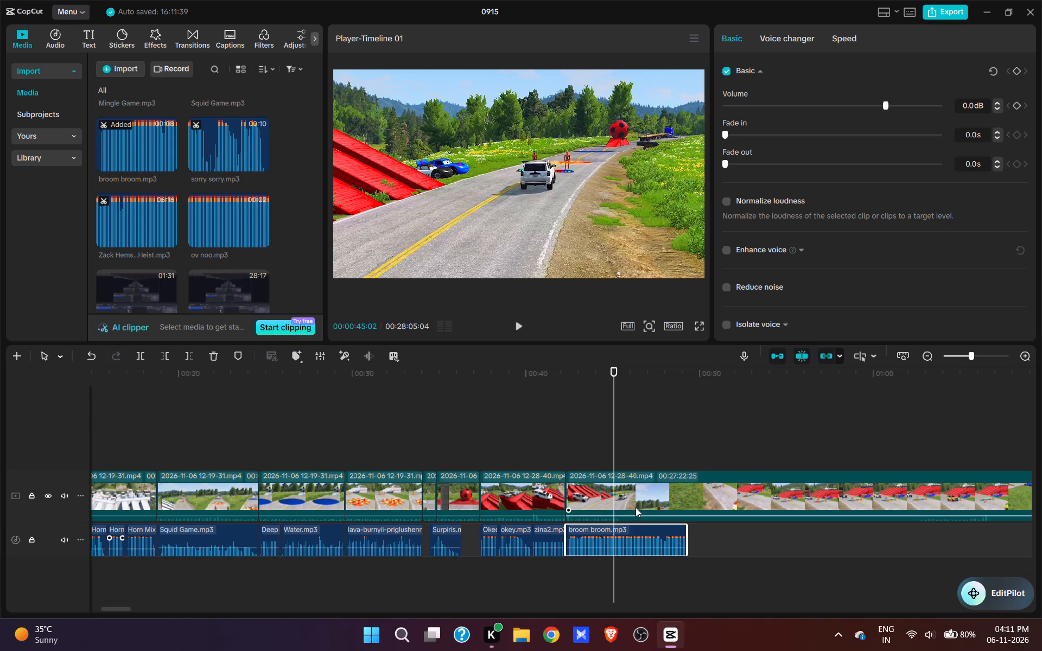
pyautogui.press('space')
pyautogui.press('space')
pyautogui.click(636, 506)
pyautogui.press('w')
# Delete the footage after the 00:00:45:09 cut up to the SUV approaching the orange dummies at the coloured strip.
pyautogui.click(849, 437)
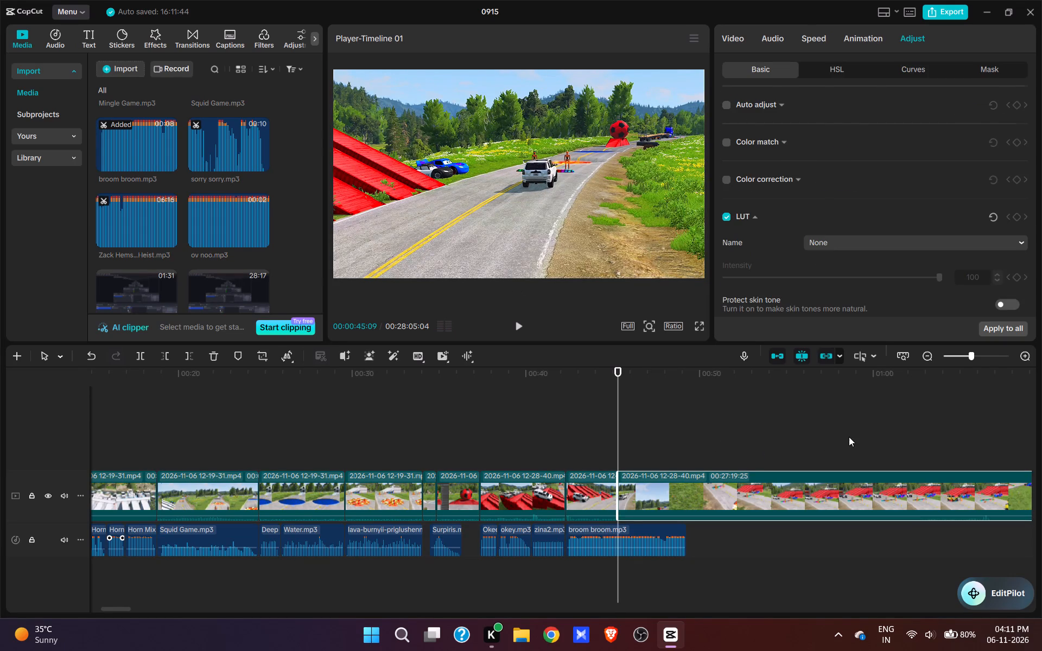
pyautogui.moveTo(821, 460); pyautogui.dragTo(809, 552)
pyautogui.click(663, 453)
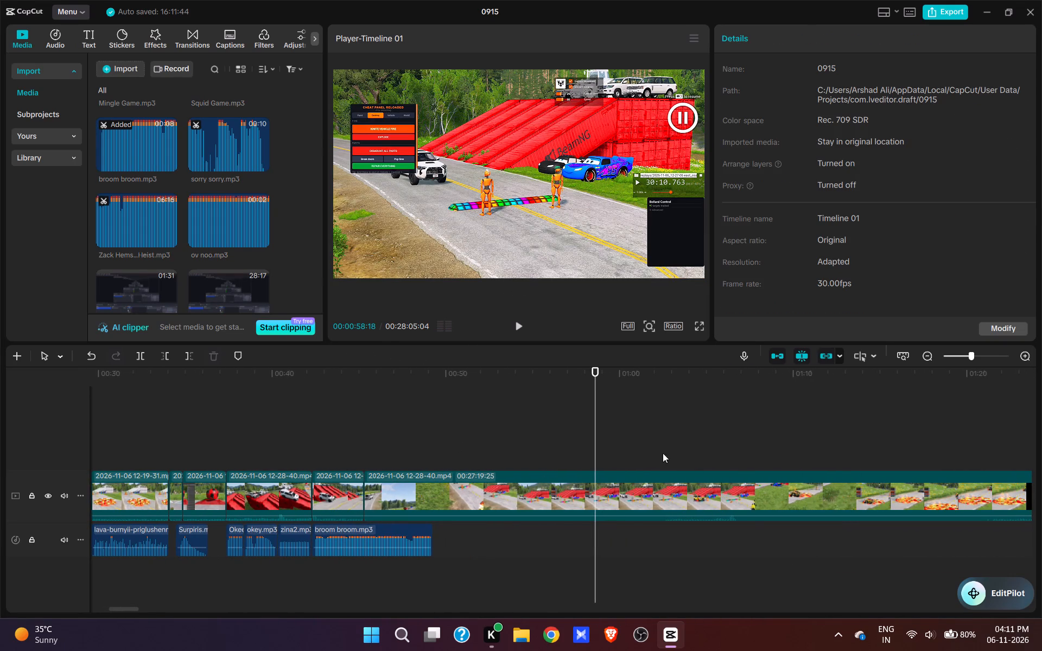
pyautogui.press('space')
pyautogui.press('space')
pyautogui.write('q')
# Play the start of the dummies shot and trim the end of broom broom.mp3 to about 00:00:46:01.
pyautogui.press('space')
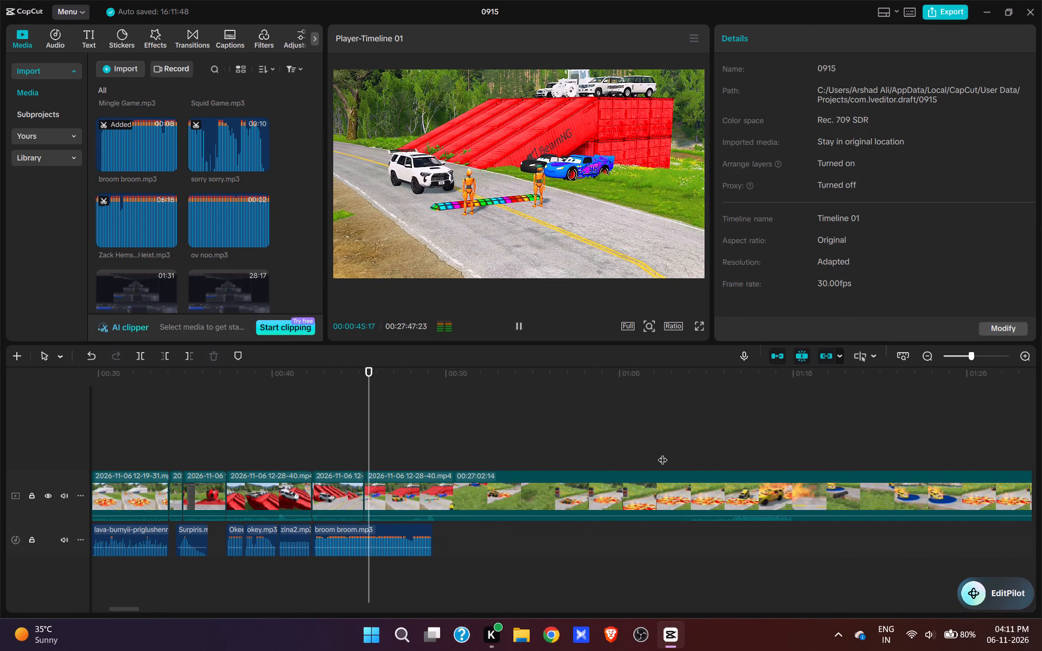
pyautogui.press('space')
pyautogui.click(383, 540)
pyautogui.press('e')
pyautogui.press('space')
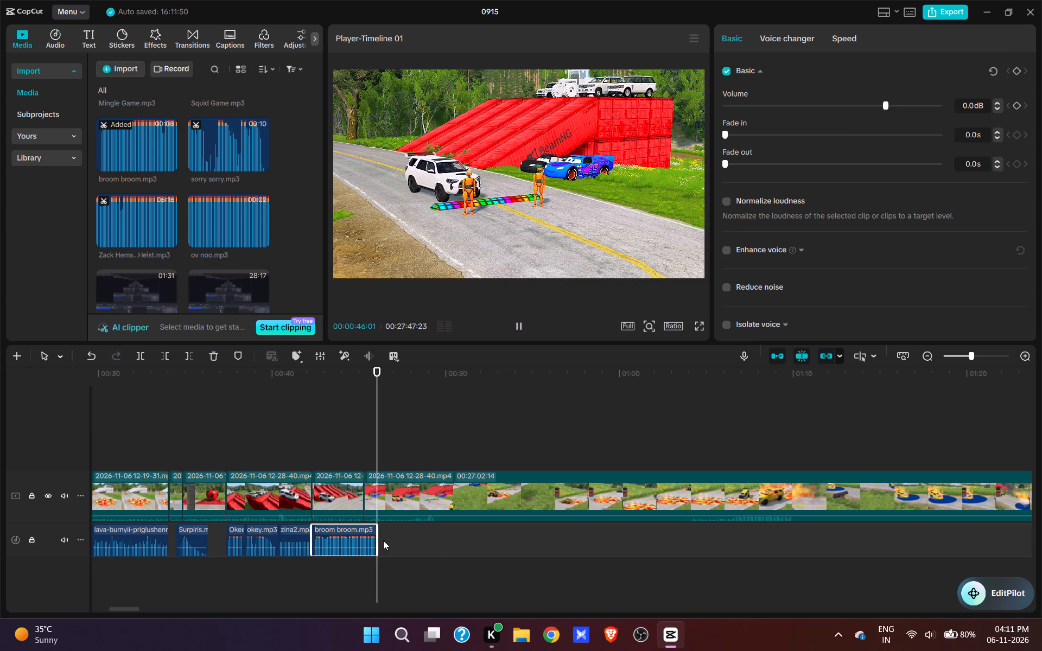
pyautogui.press('space')
# Add laugh4.mp3 to the audio track at 00:00:46:01, directly after broom broom.mp3.
pyautogui.click(378, 456)
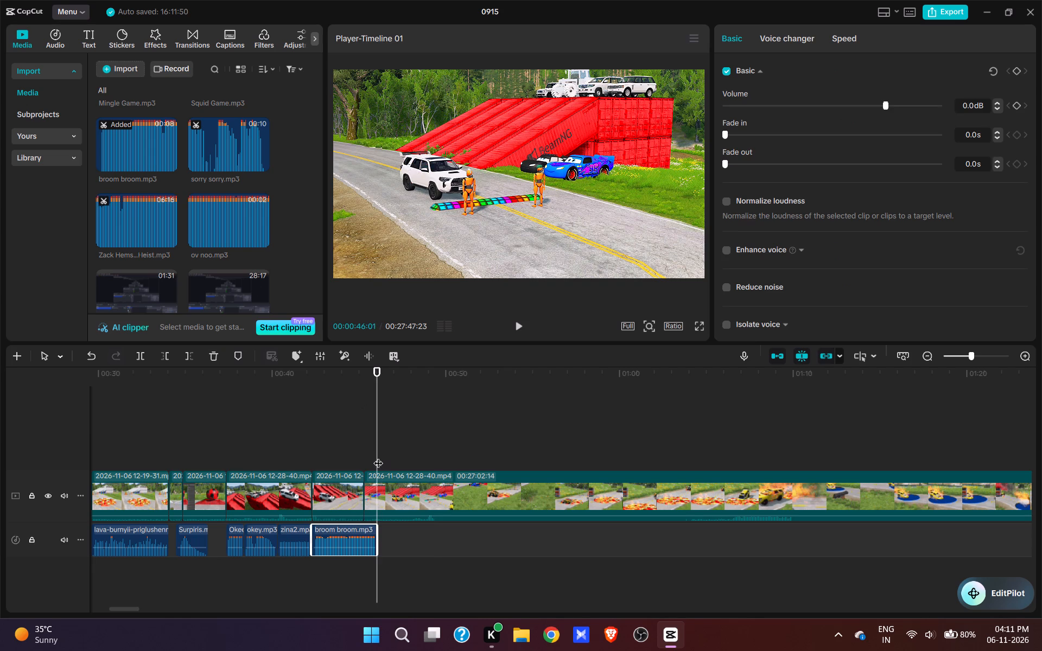
pyautogui.scroll(18, 217, 227)
pyautogui.scroll(6, 231, 254)
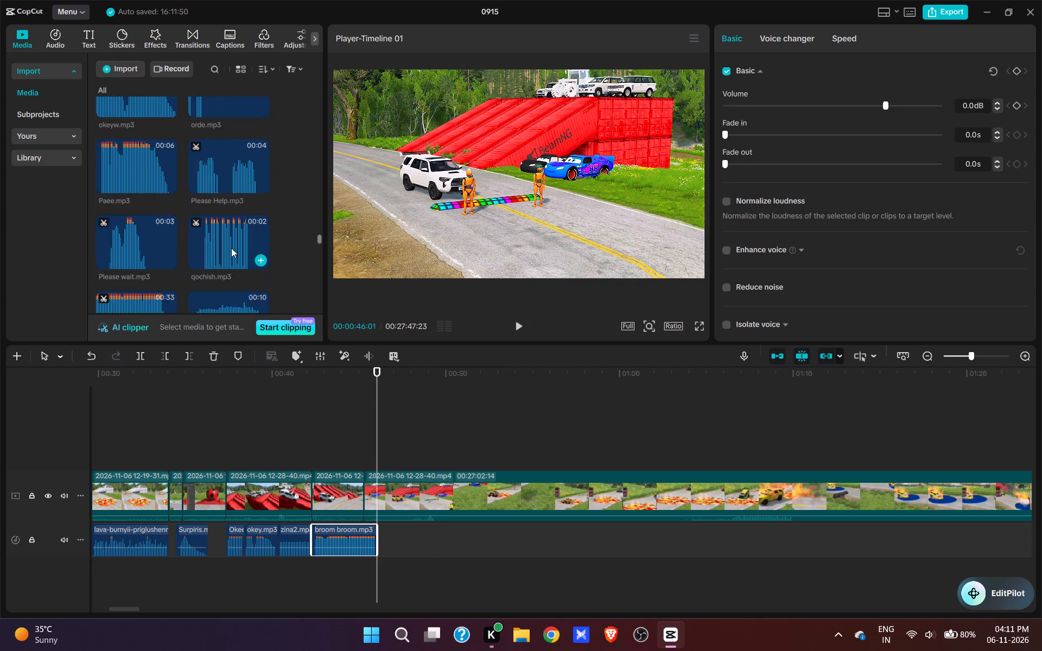
pyautogui.scroll(13, 231, 248)
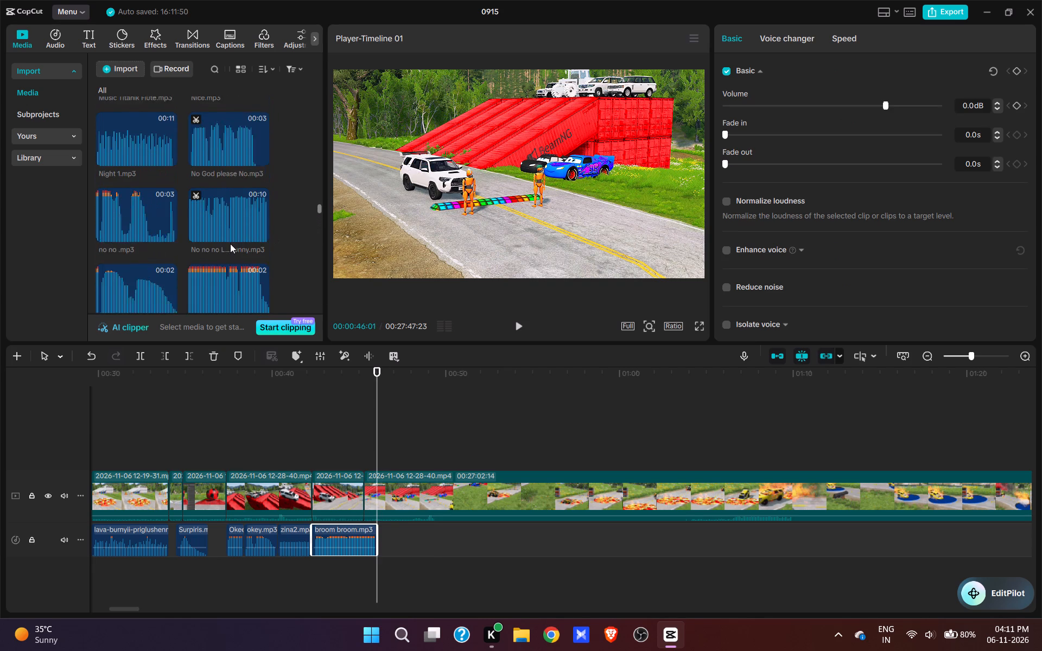
pyautogui.scroll(7, 230, 244)
pyautogui.scroll(1, 253, 154)
pyautogui.click(258, 176)
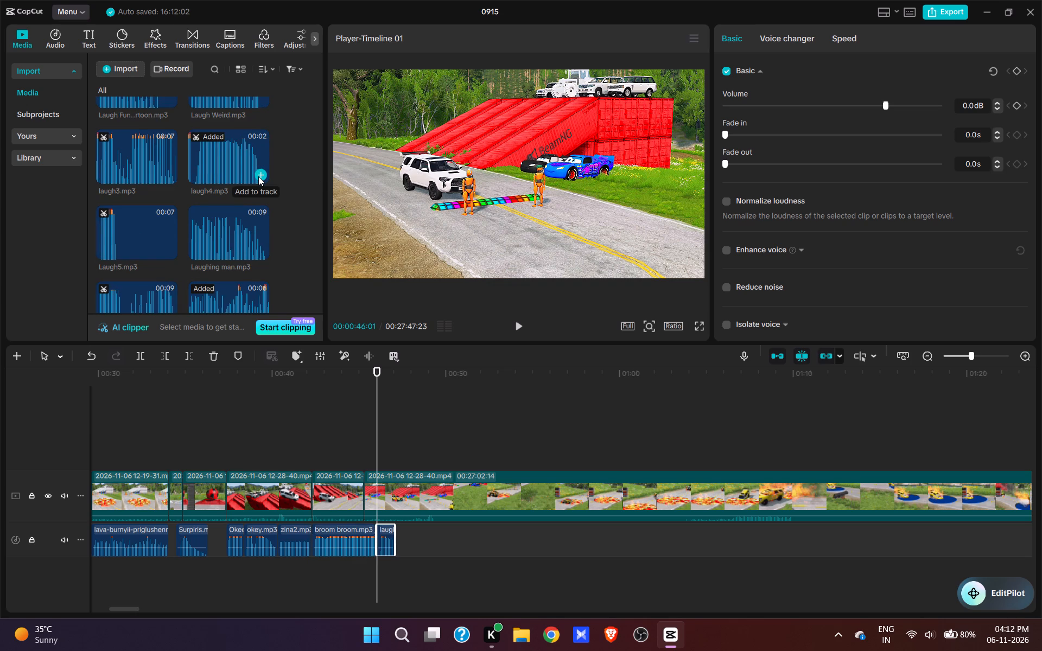
# Play back the SUV hitting the dummies and add Laugh5.mp3 at 00:00:47:02, directly after laugh4.mp3.
pyautogui.press('space')
pyautogui.press('space')
pyautogui.press('space')
pyautogui.press('space')
pyautogui.press('space')
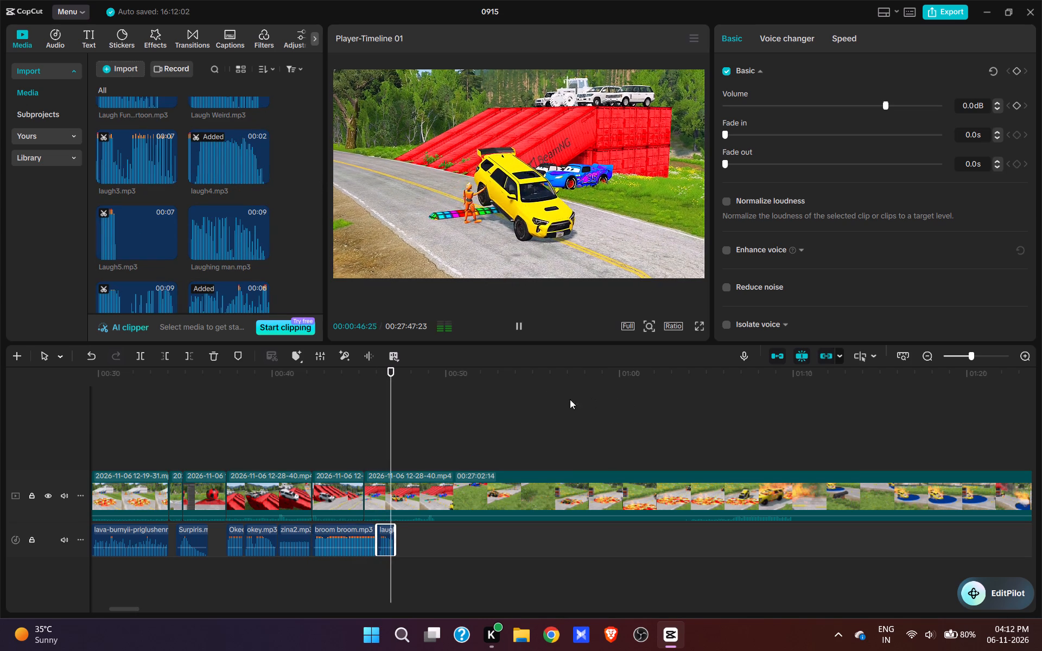
pyautogui.press('space')
pyautogui.click(393, 438)
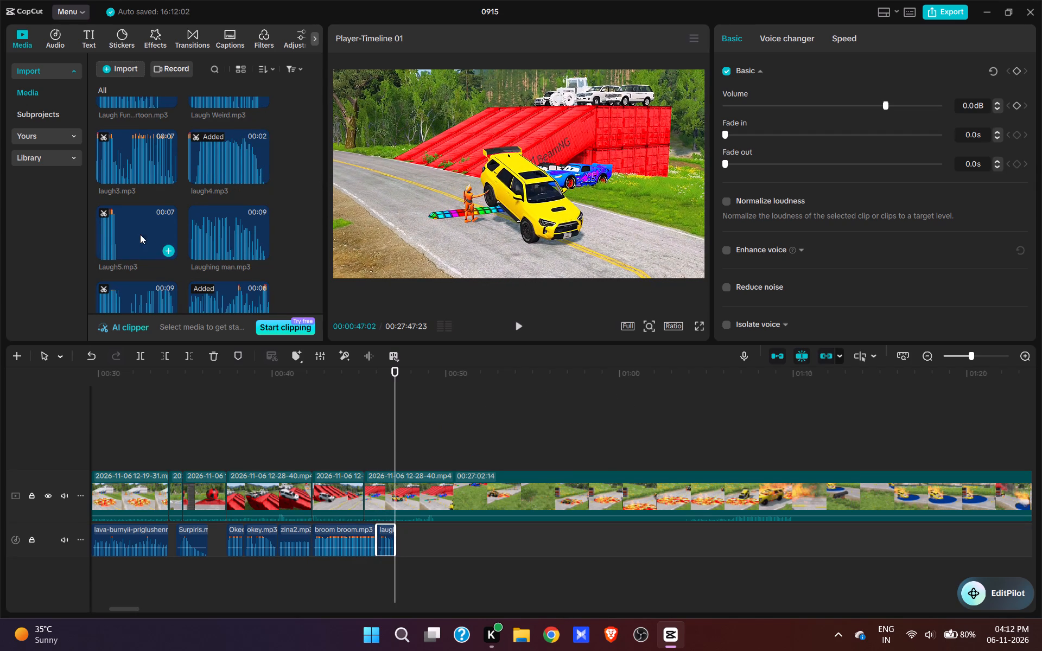
pyautogui.click(167, 247)
# Split the dummies shot at 00:00:48:29 and delete the footage after it up to the SUV nearing the lava pool.
pyautogui.press('space')
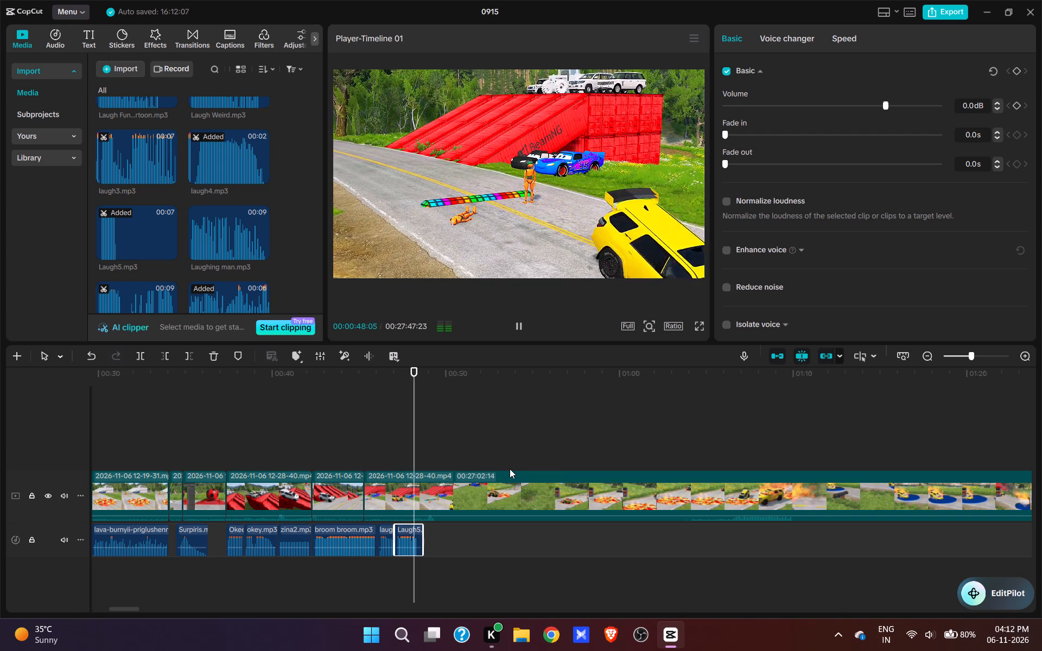
pyautogui.press('space')
pyautogui.press('w')
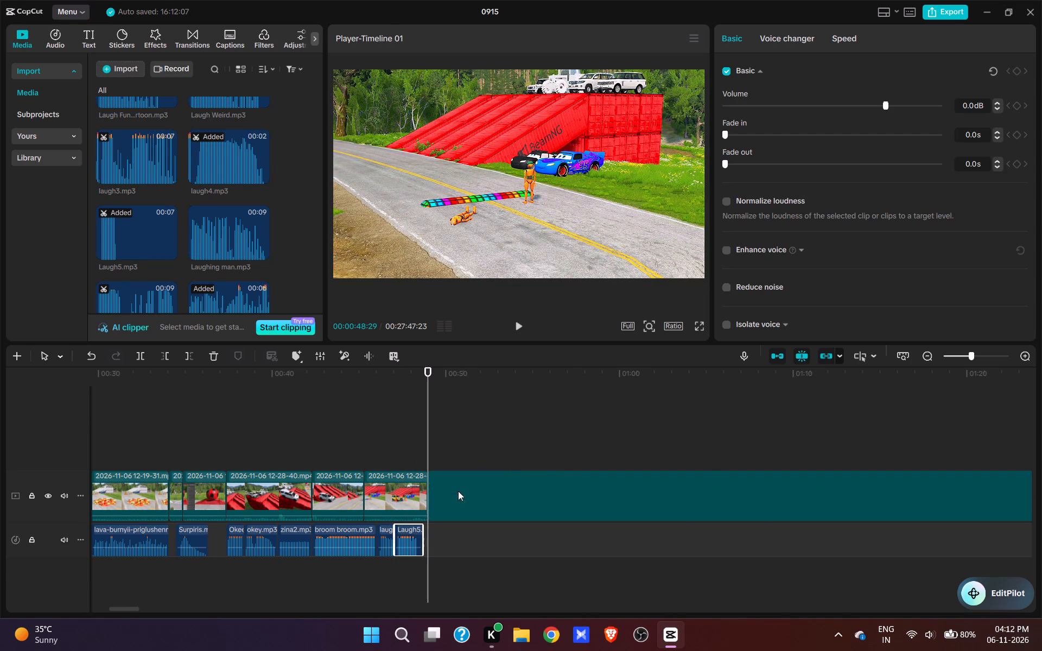
pyautogui.click(675, 453)
pyautogui.press('space')
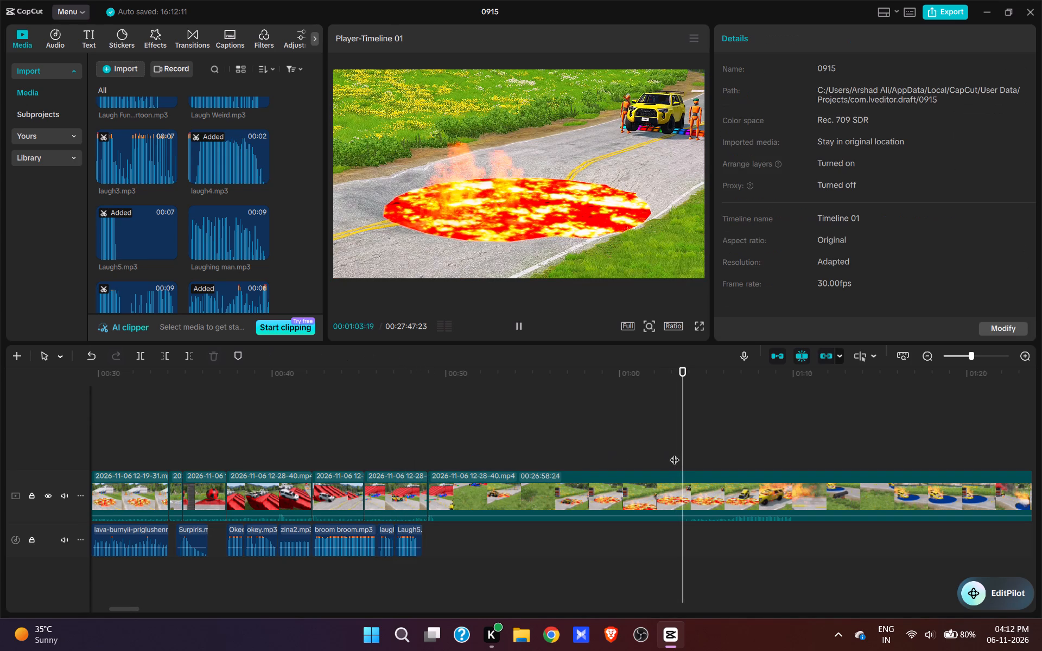
pyautogui.press('space')
pyautogui.write('q')
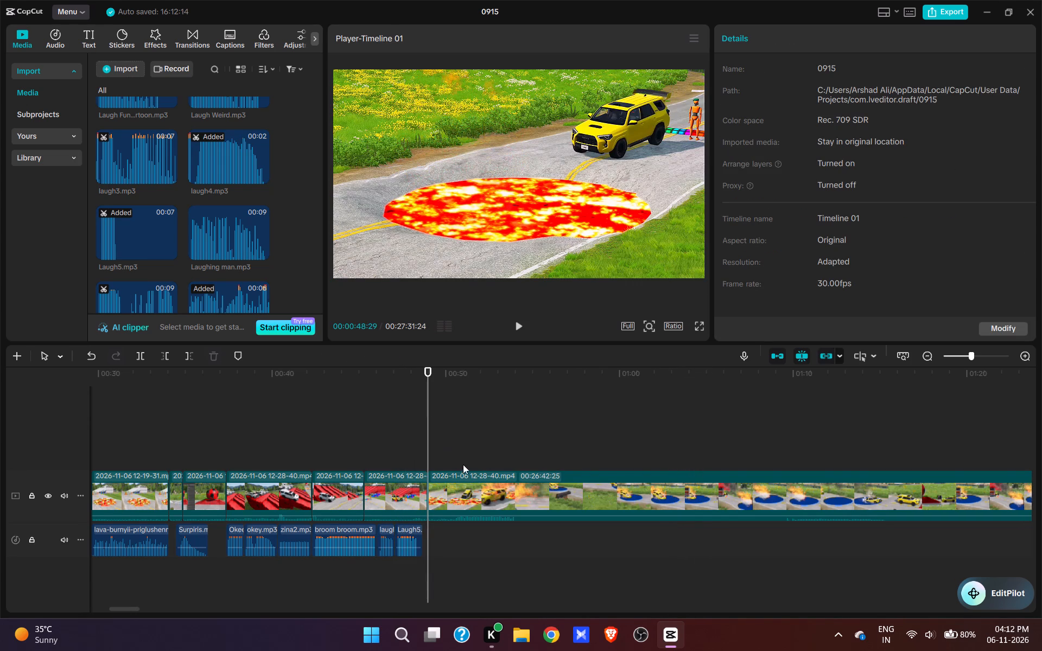
# Add no no .mp3 at 00:00:48:29 and trim its end to 00:00:50:20, as the SUV enters the lava.
pyautogui.scroll(-9, 223, 232)
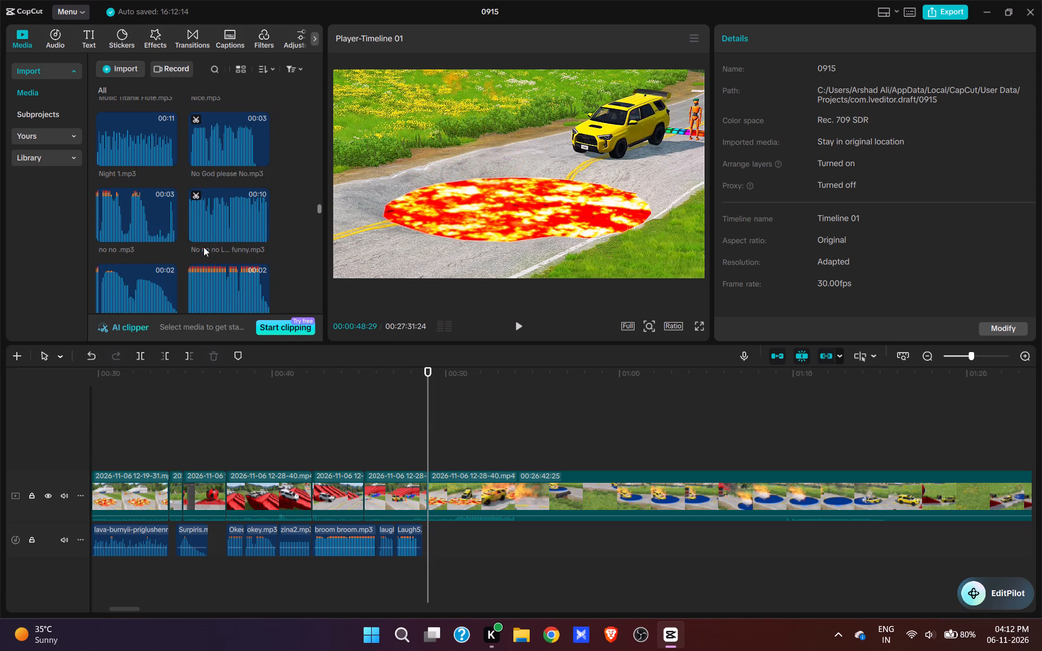
pyautogui.click(166, 231)
pyautogui.press('space')
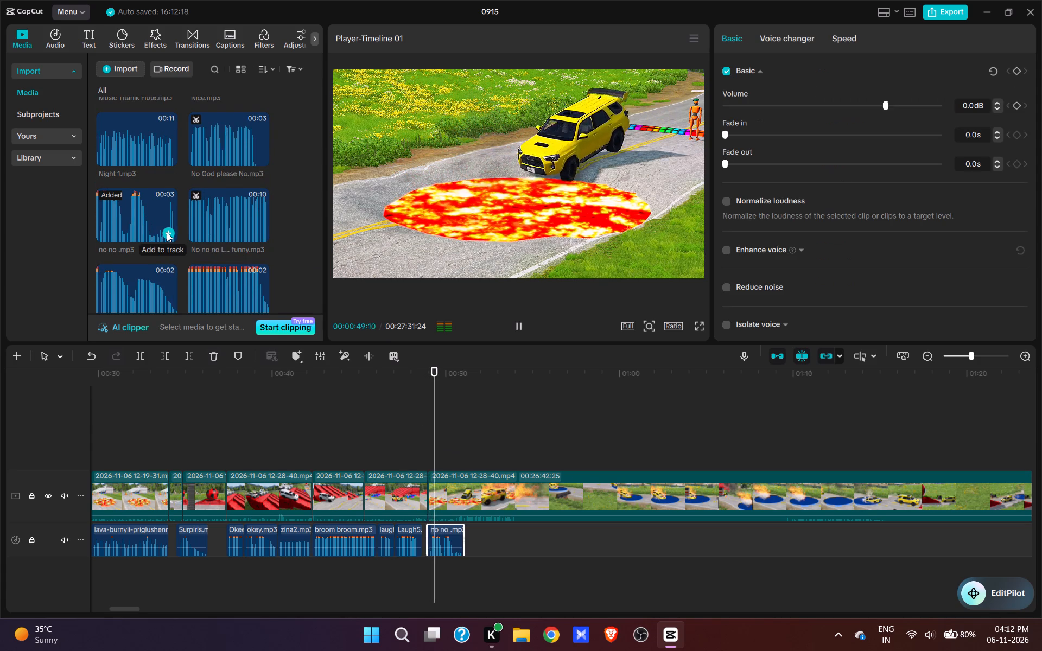
pyautogui.press('space')
pyautogui.press('e')
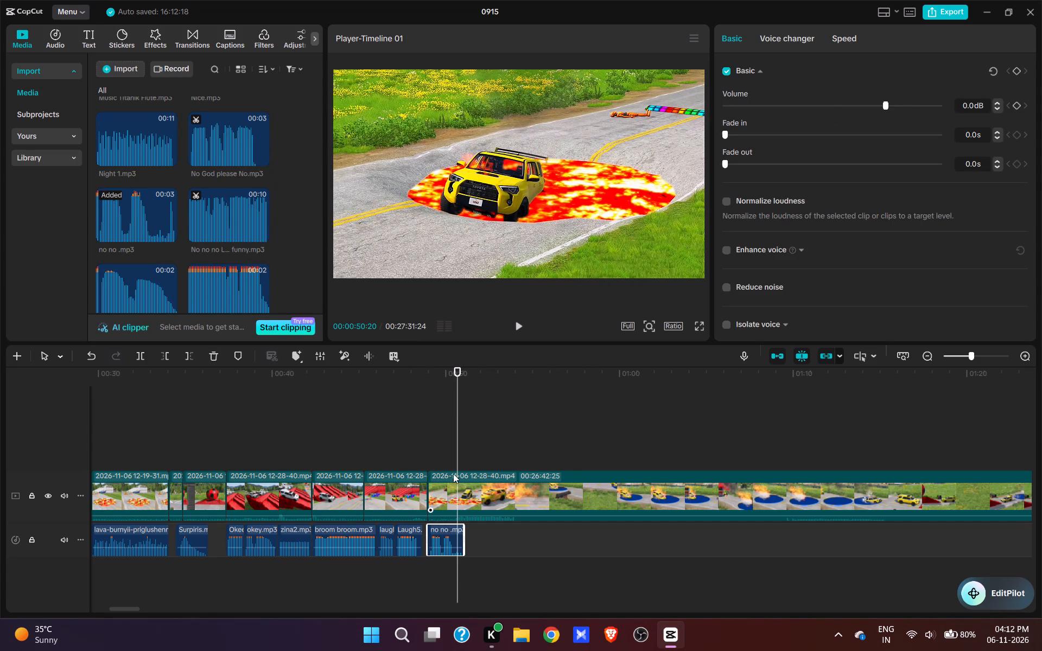
# Add aaa.mp3 to the audio track at 00:00:50:20, directly after no no .mp3.
pyautogui.scroll(10, 262, 261)
pyautogui.moveTo(319, 182); pyautogui.dragTo(321, 58)
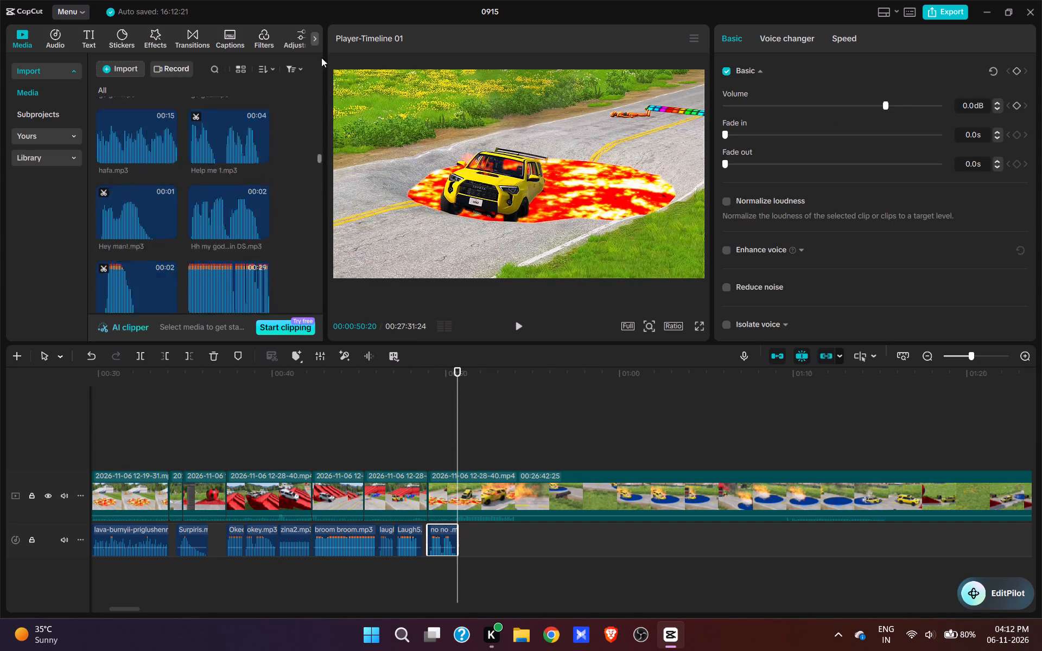
pyautogui.moveTo(321, 58); pyautogui.dragTo(327, 18)
pyautogui.click(170, 144)
# Split the lava shot at 00:00:53:18 and delete the footage after it up to the burning SUV approaching the blue water pool.
pyautogui.press('space')
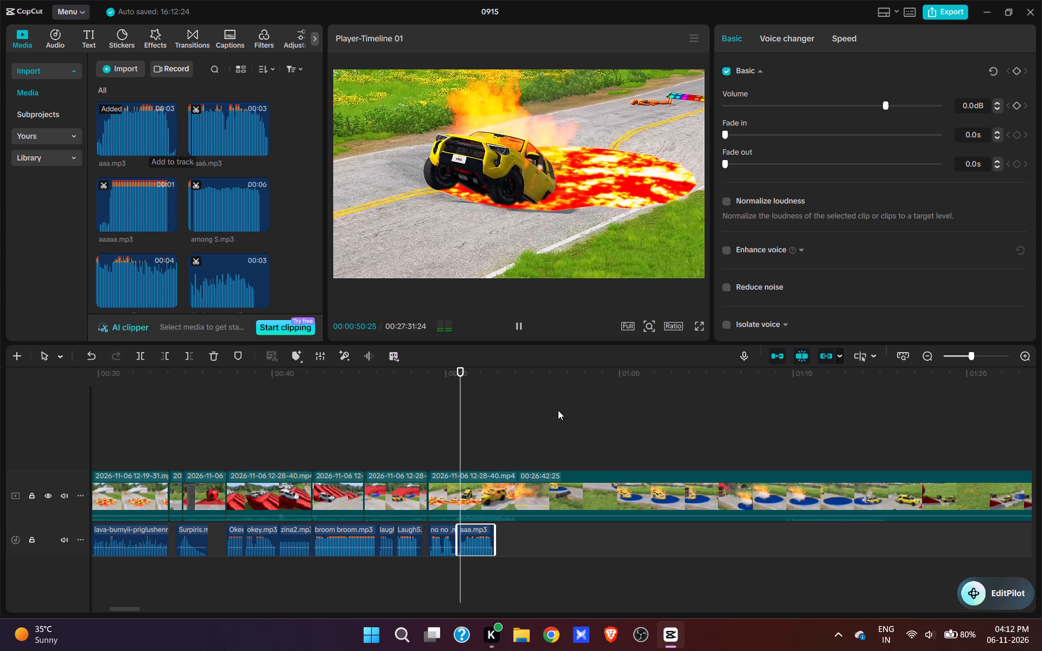
pyautogui.press('space')
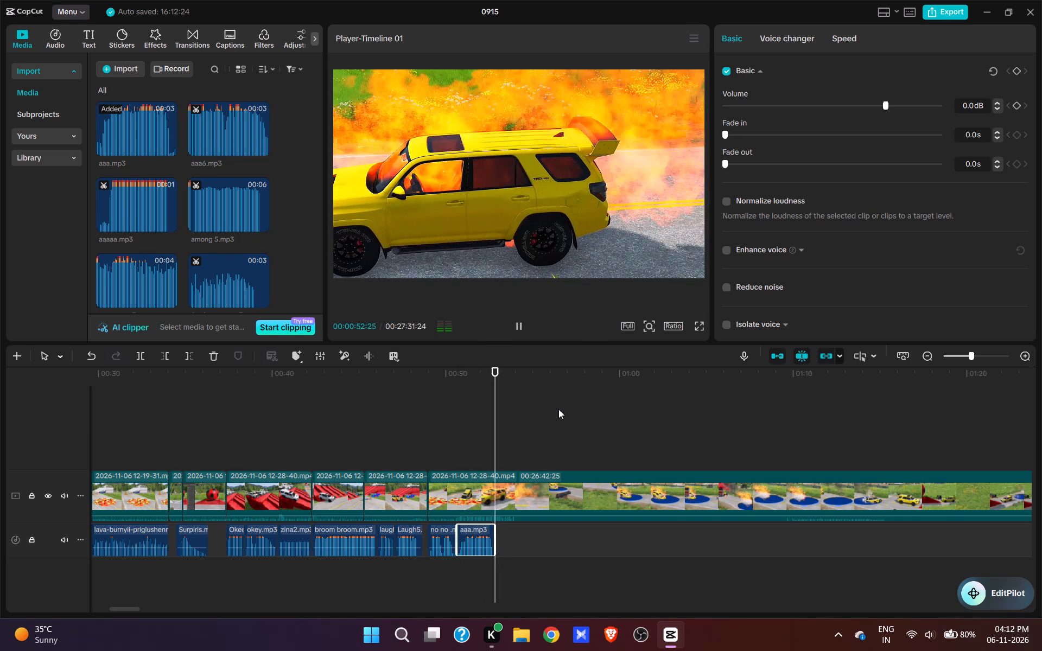
pyautogui.press('space')
pyautogui.press('space')
pyautogui.write('w')
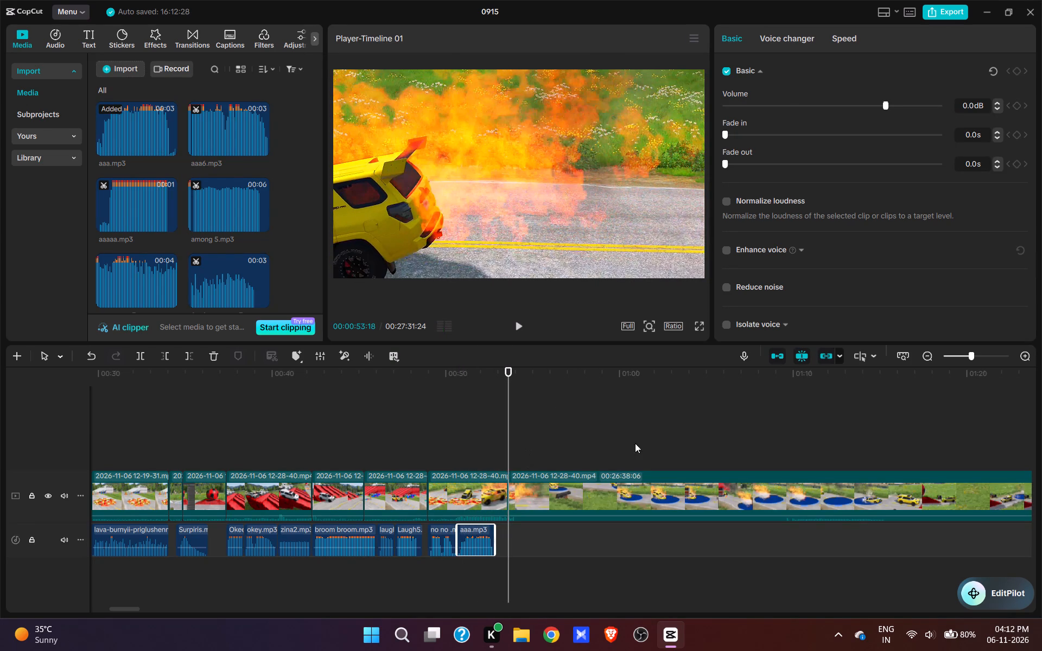
pyautogui.click(777, 438)
pyautogui.press('space')
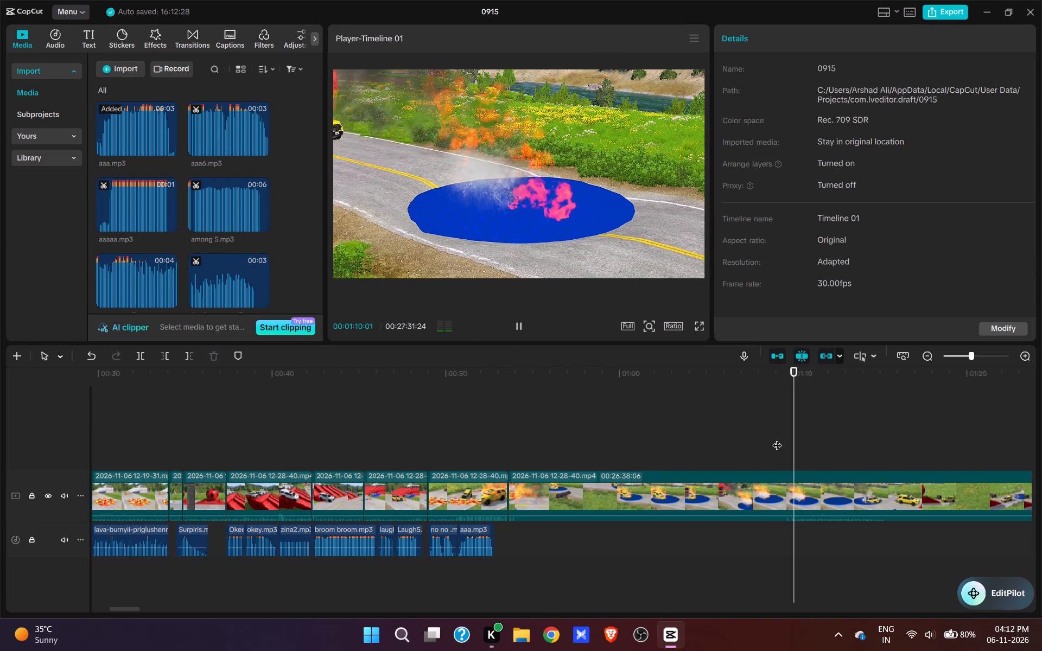
pyautogui.press('space')
pyautogui.press('space')
pyautogui.press('space')
pyautogui.write('q')
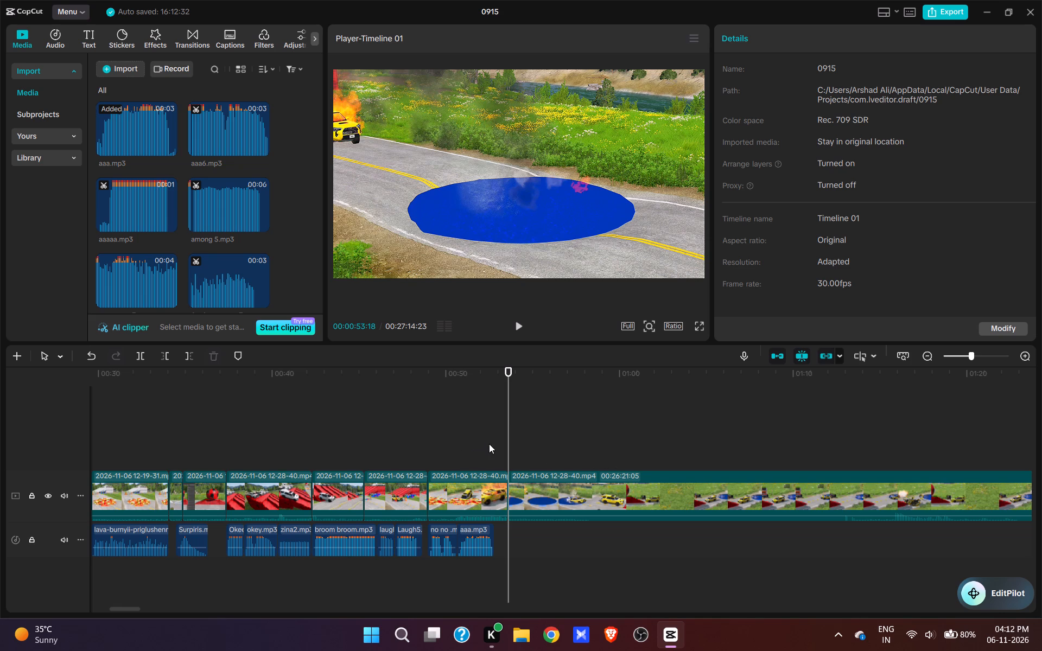
# Add the HOT HOT HOT sound effect at 00:00:52:24, directly after aaa.mp3.
pyautogui.click(492, 443)
pyautogui.scroll(-8, 253, 214)
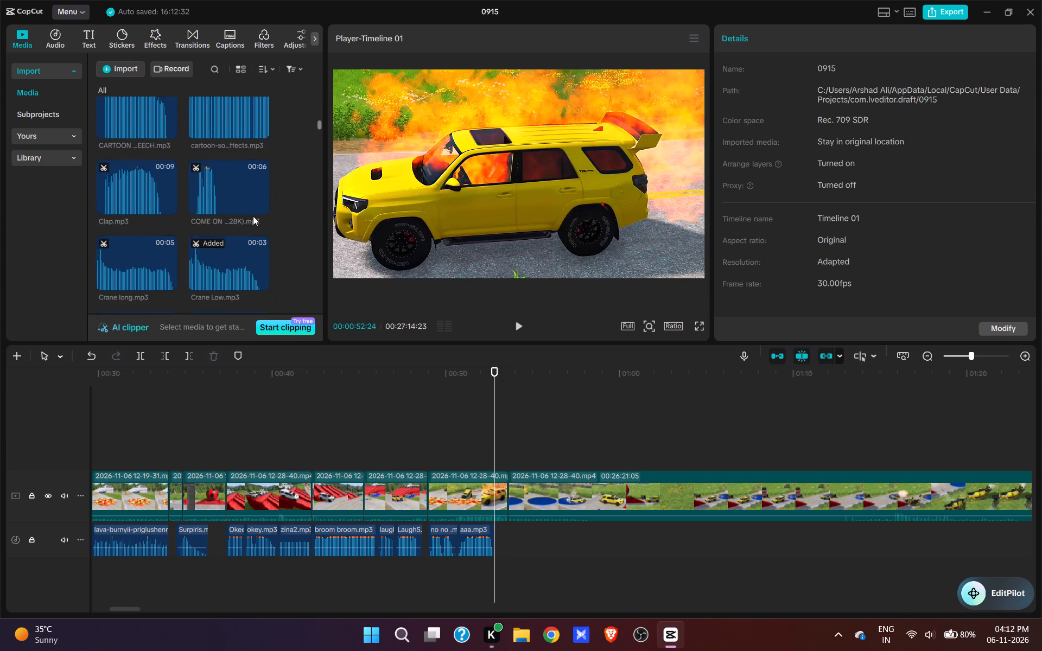
pyautogui.scroll(-13, 253, 216)
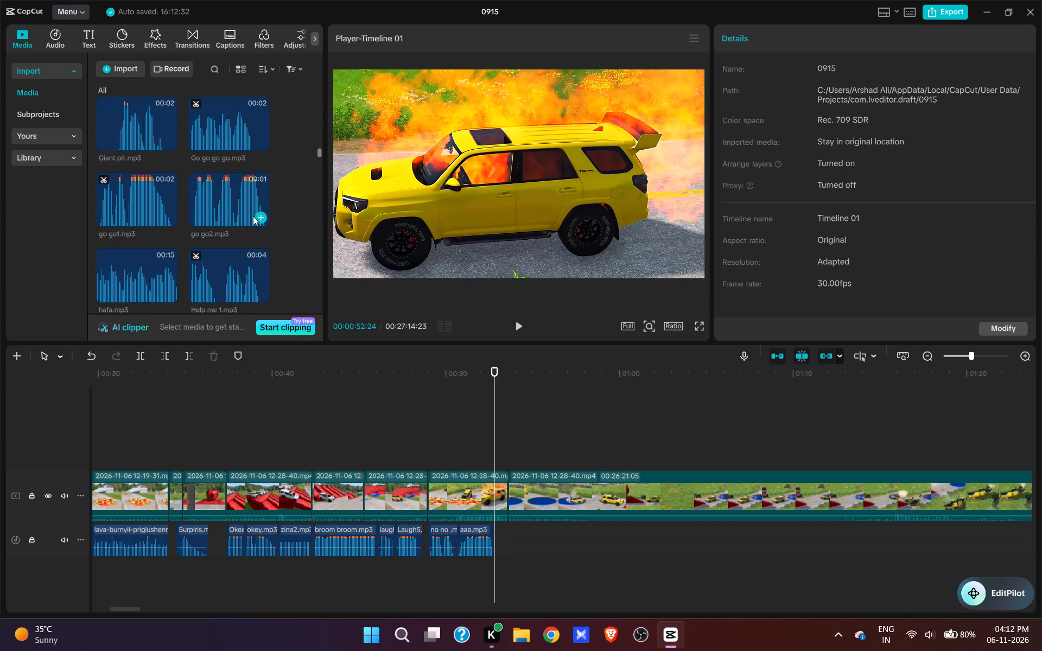
pyautogui.scroll(-6, 253, 216)
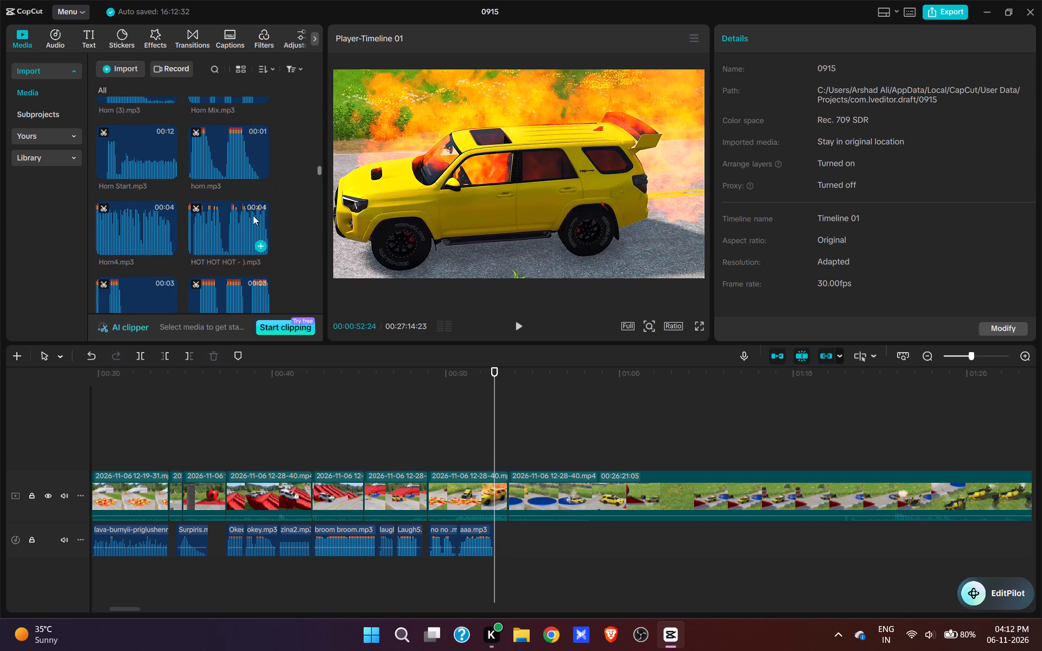
pyautogui.scroll(-1, 253, 215)
pyautogui.click(262, 181)
# Play back the burning SUV driving into the water pool to check the timing of the HOT HOT HOT sound.
pyautogui.press('space')
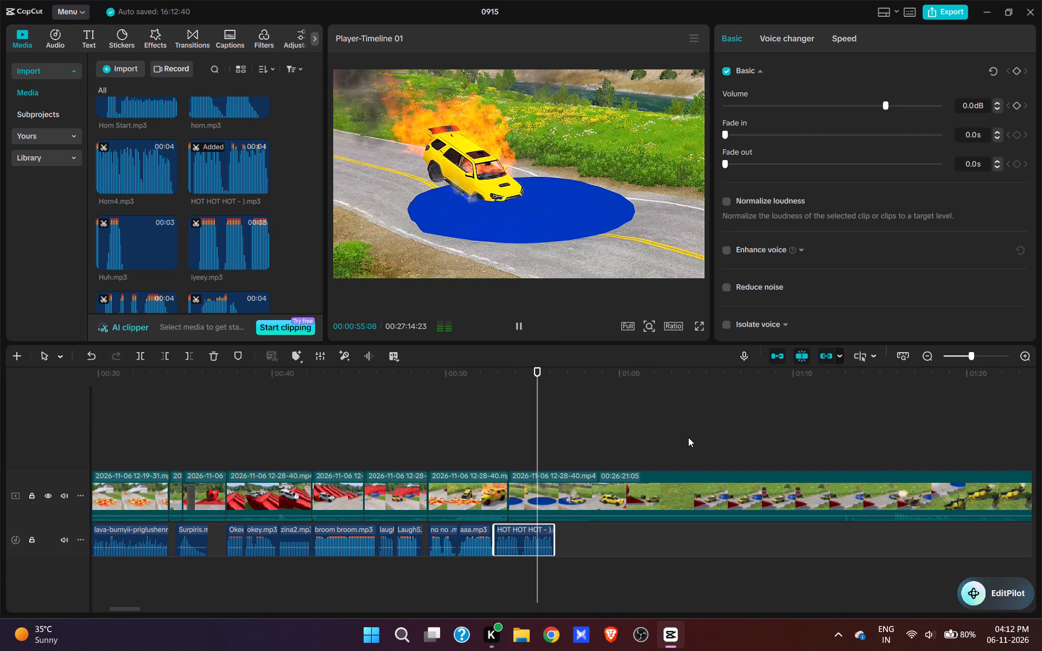
pyautogui.press('space')
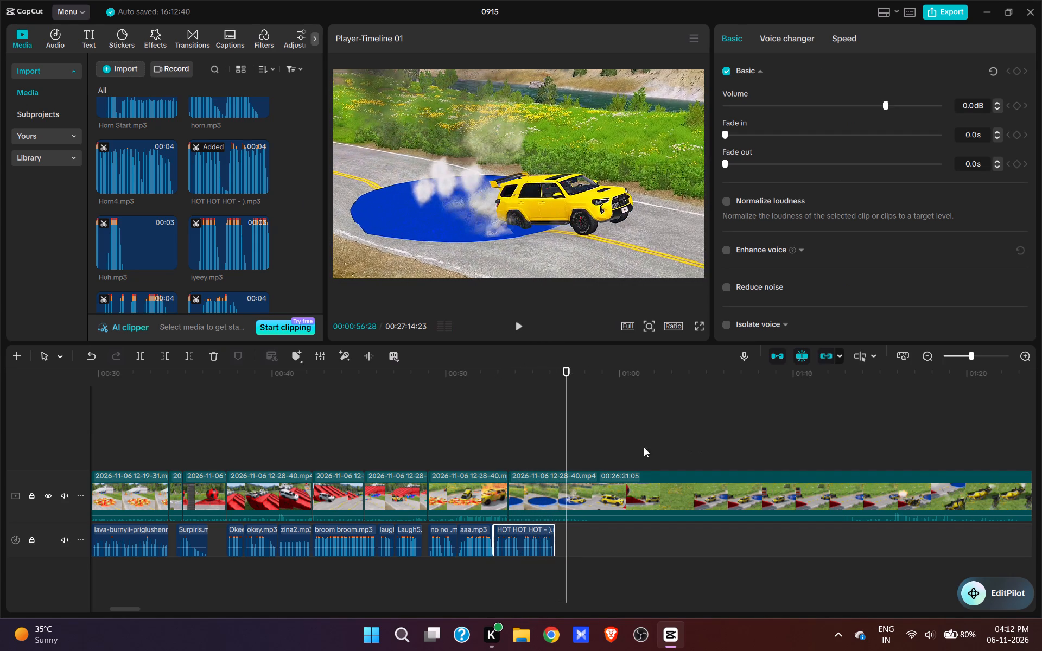
pyautogui.click(425, 441)
pyautogui.press('space')
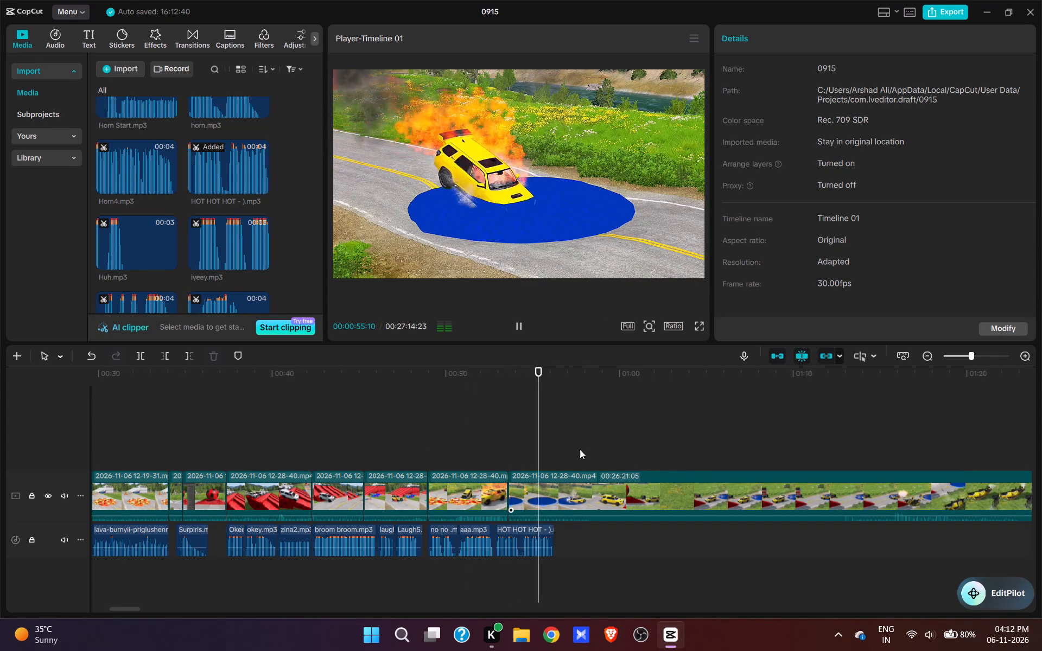
pyautogui.press('space')
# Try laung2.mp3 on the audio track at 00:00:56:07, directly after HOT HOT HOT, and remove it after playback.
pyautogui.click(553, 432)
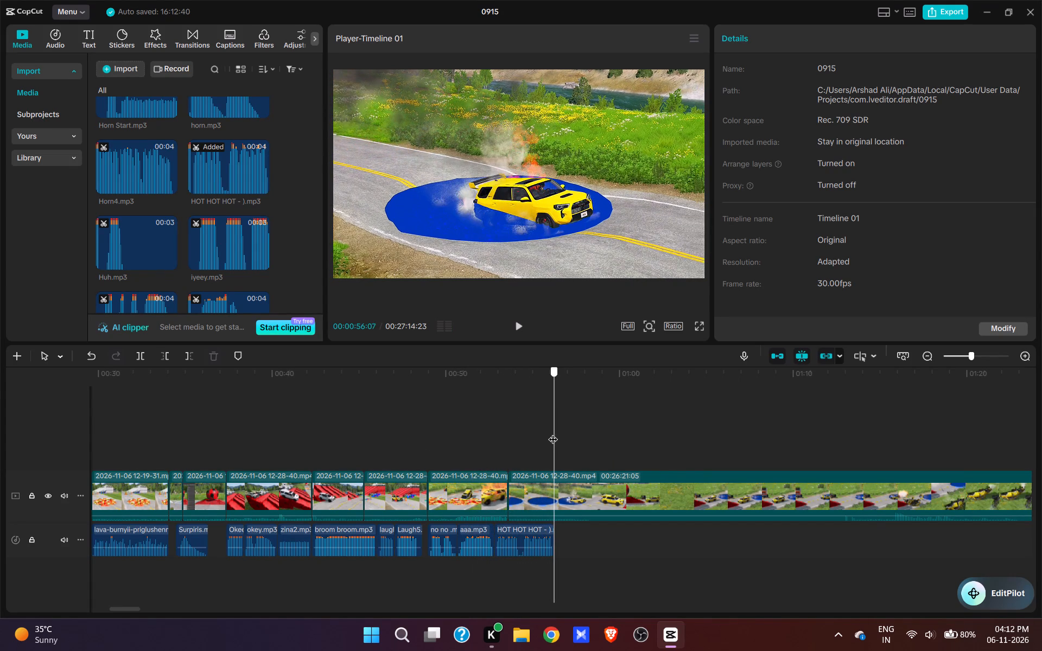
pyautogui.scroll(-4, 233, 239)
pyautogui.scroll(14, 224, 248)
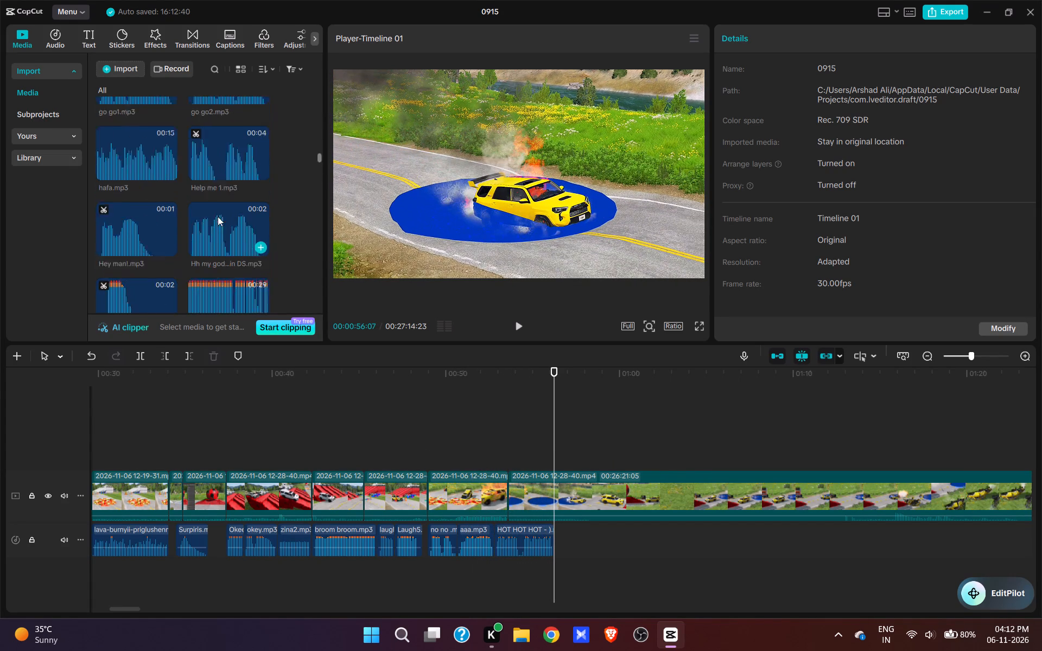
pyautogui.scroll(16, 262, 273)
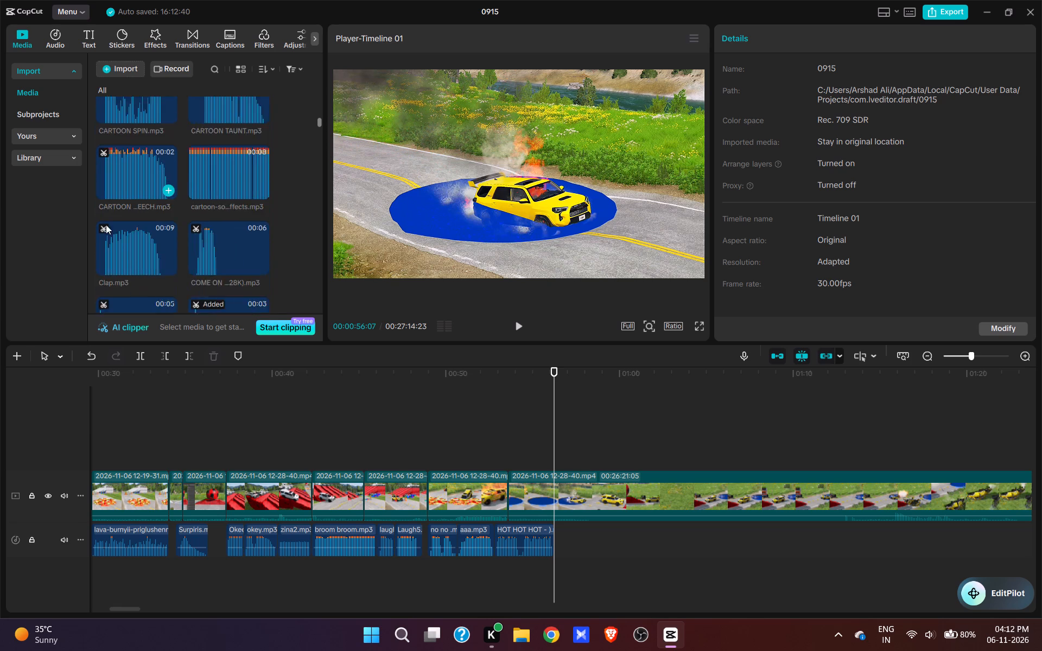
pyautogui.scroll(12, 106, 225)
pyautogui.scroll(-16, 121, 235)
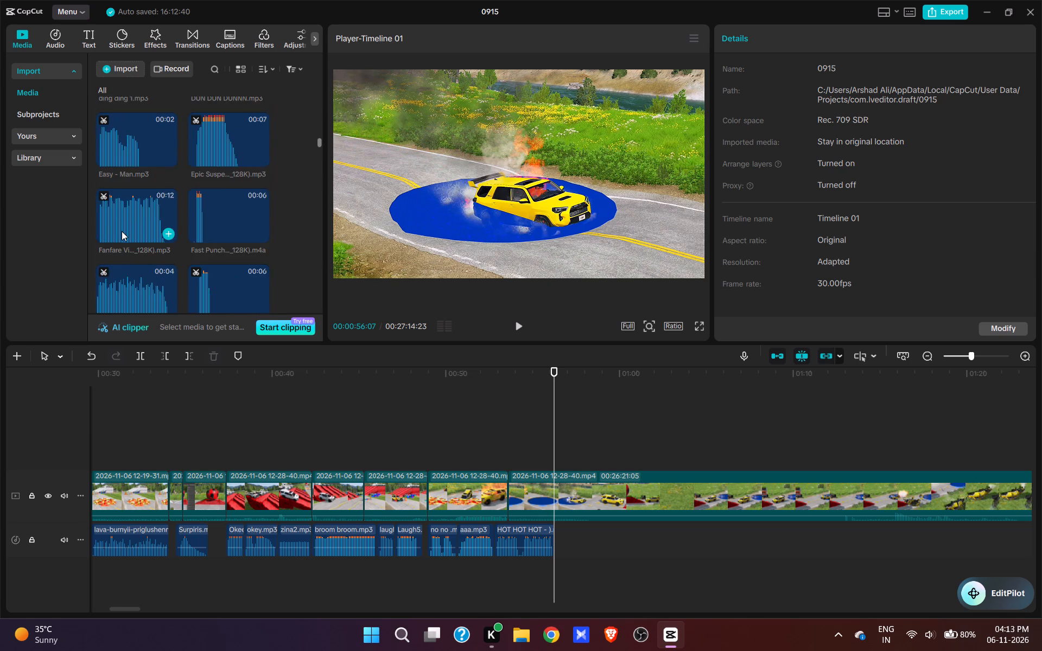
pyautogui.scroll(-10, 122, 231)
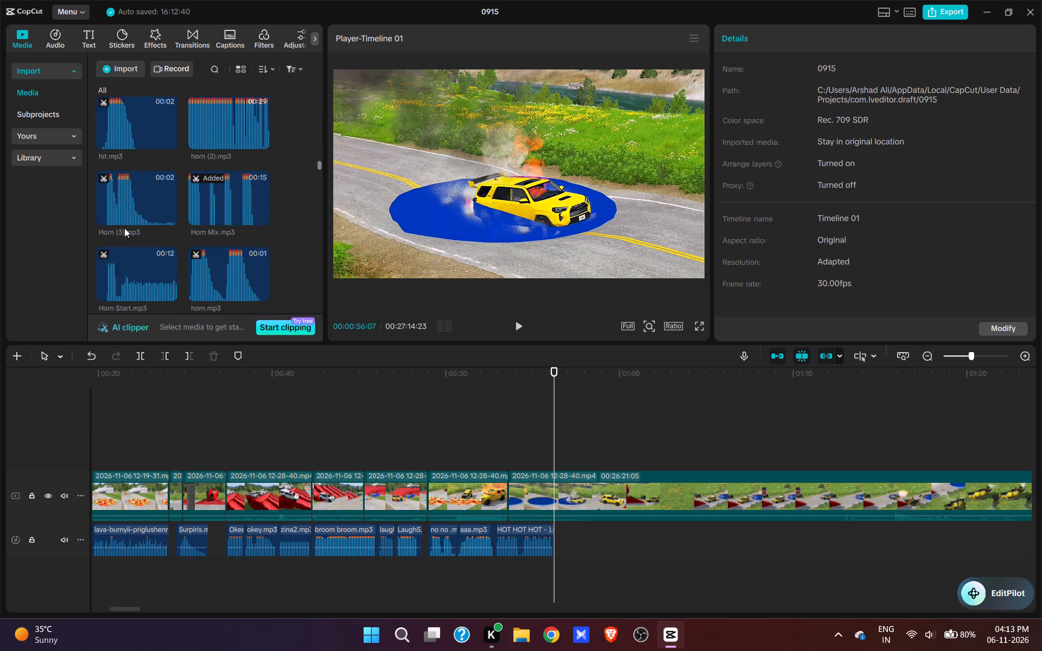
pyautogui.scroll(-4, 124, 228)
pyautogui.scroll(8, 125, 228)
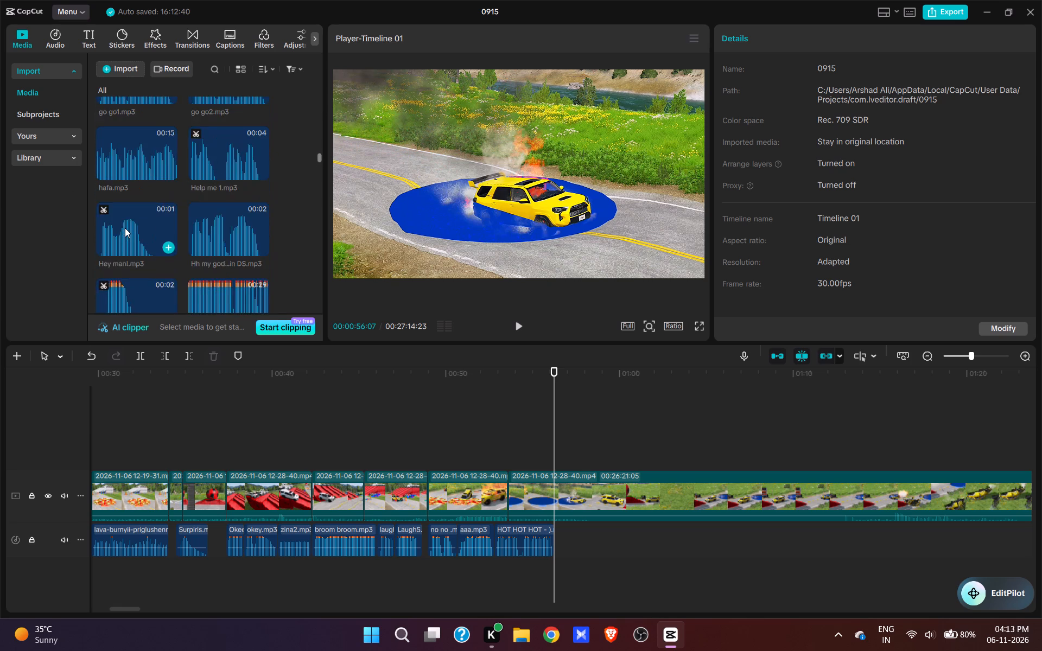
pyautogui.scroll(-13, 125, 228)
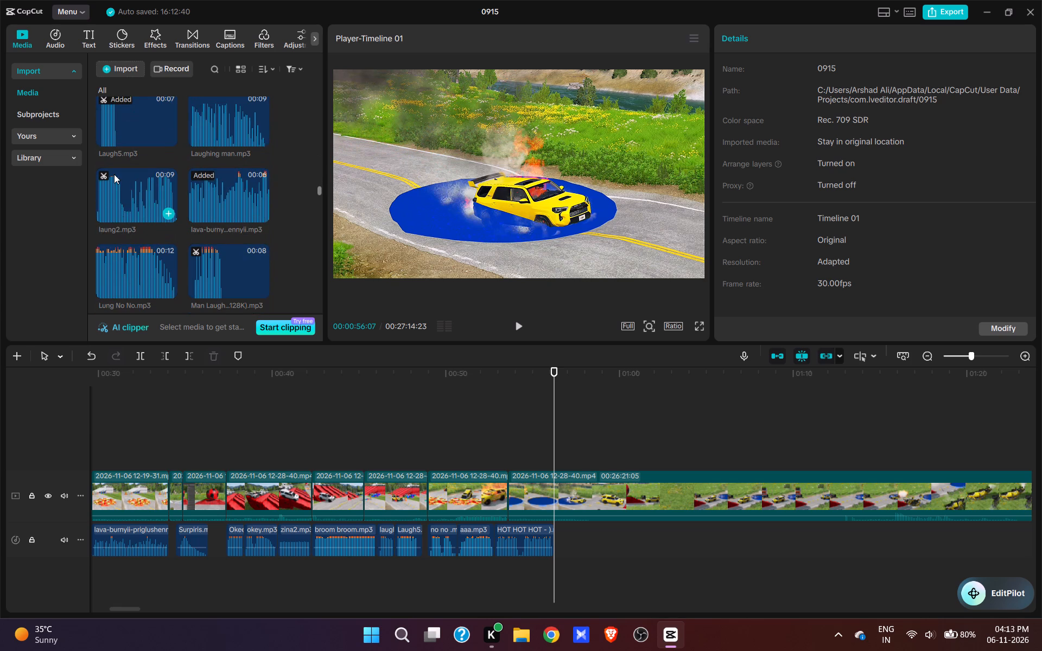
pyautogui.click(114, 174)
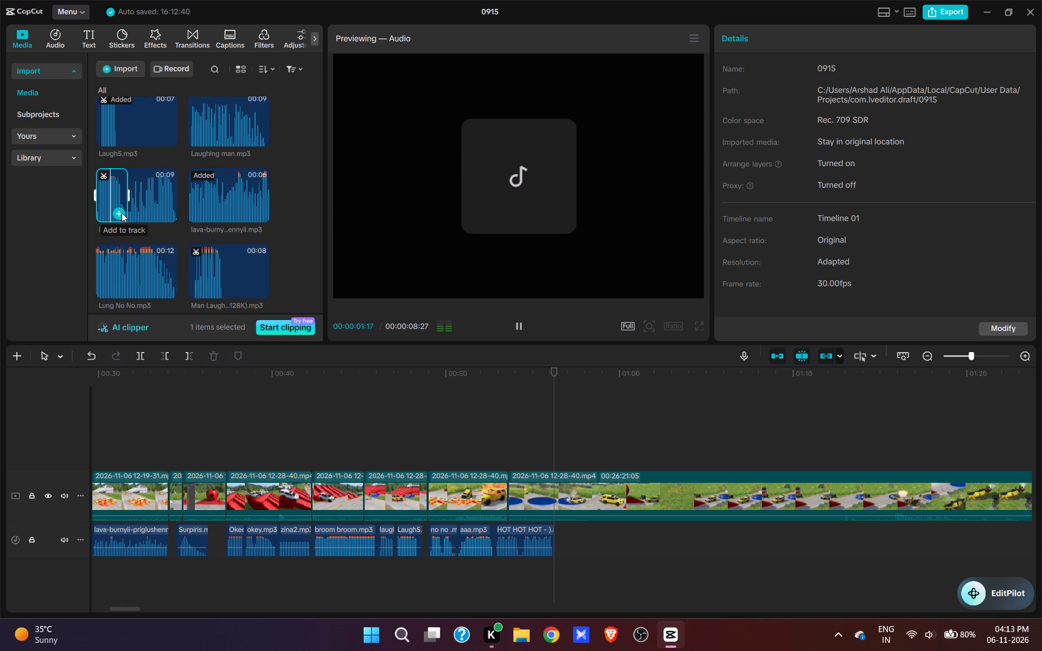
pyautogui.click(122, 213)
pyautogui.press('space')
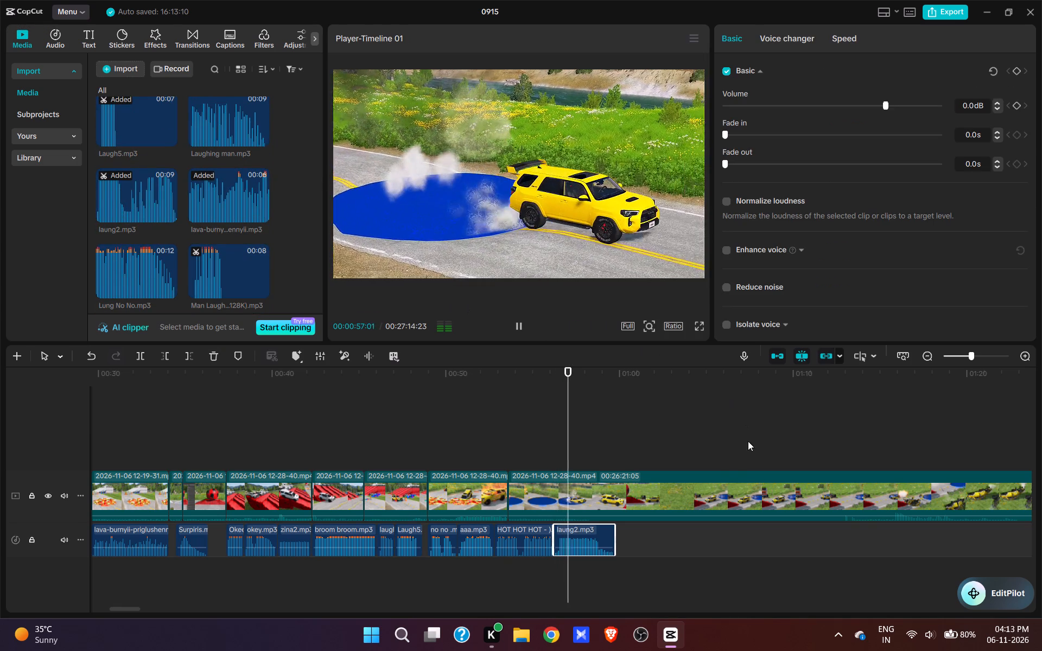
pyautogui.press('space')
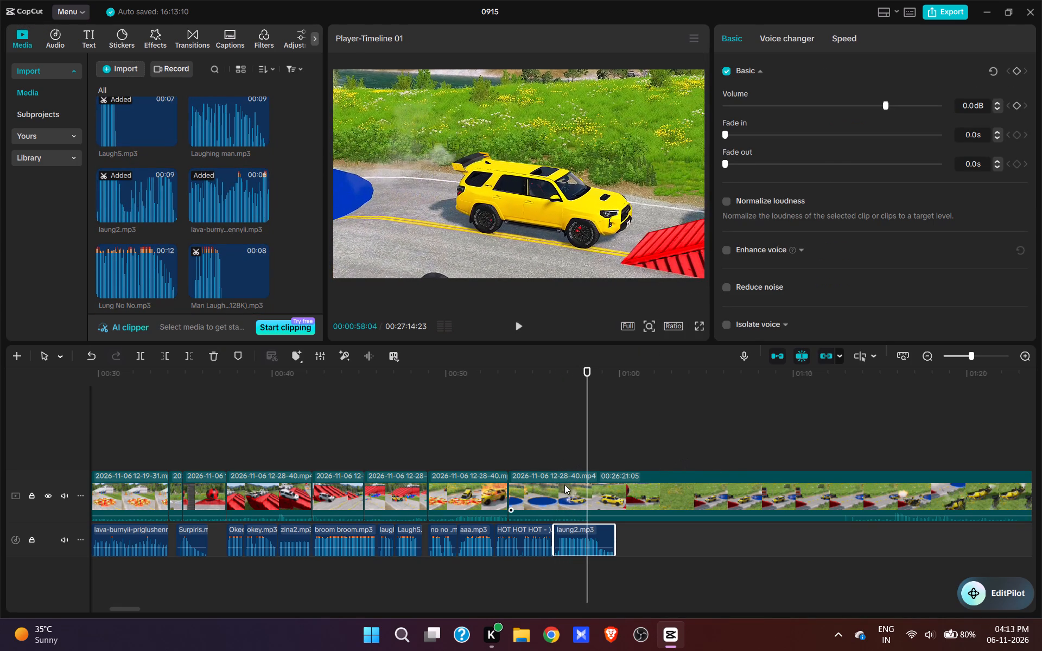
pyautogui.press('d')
# Compare the laugh sounds and add Laugh Fun...rtoon.mp3 at 00:00:56:07, directly after the HOT HOT HOT clip.
pyautogui.click(555, 448)
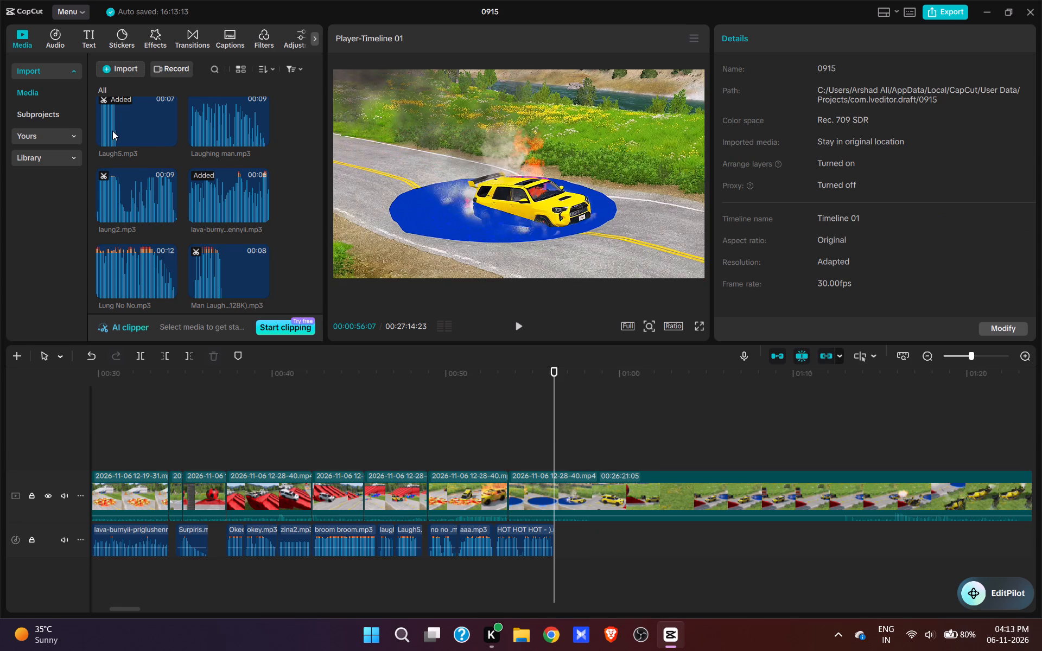
pyautogui.click(112, 126)
pyautogui.scroll(3, 225, 182)
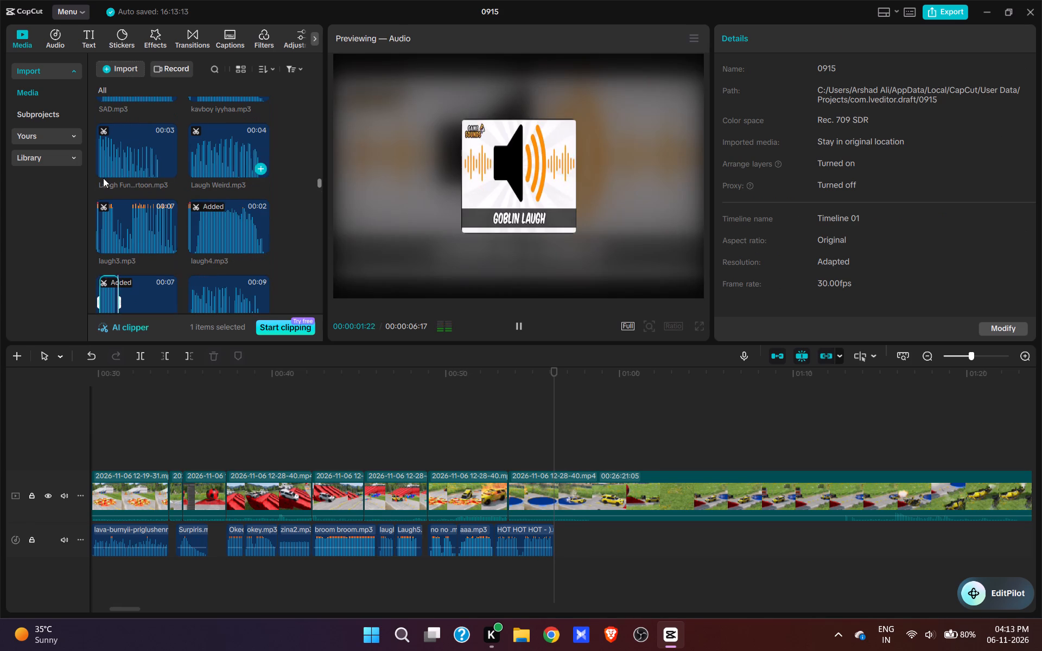
pyautogui.click(127, 158)
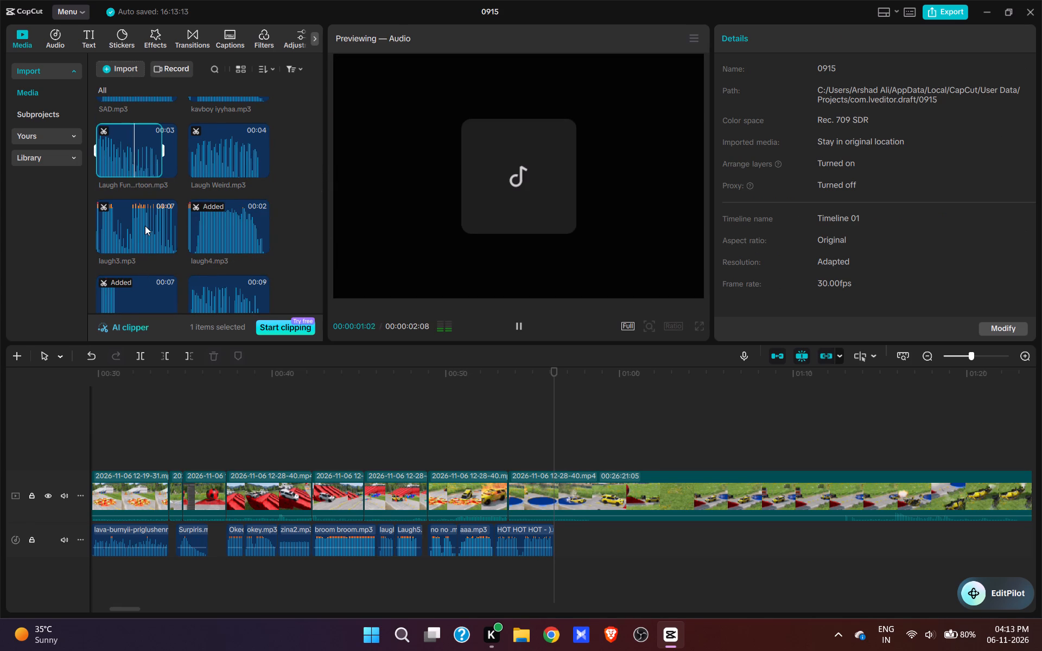
pyautogui.click(145, 226)
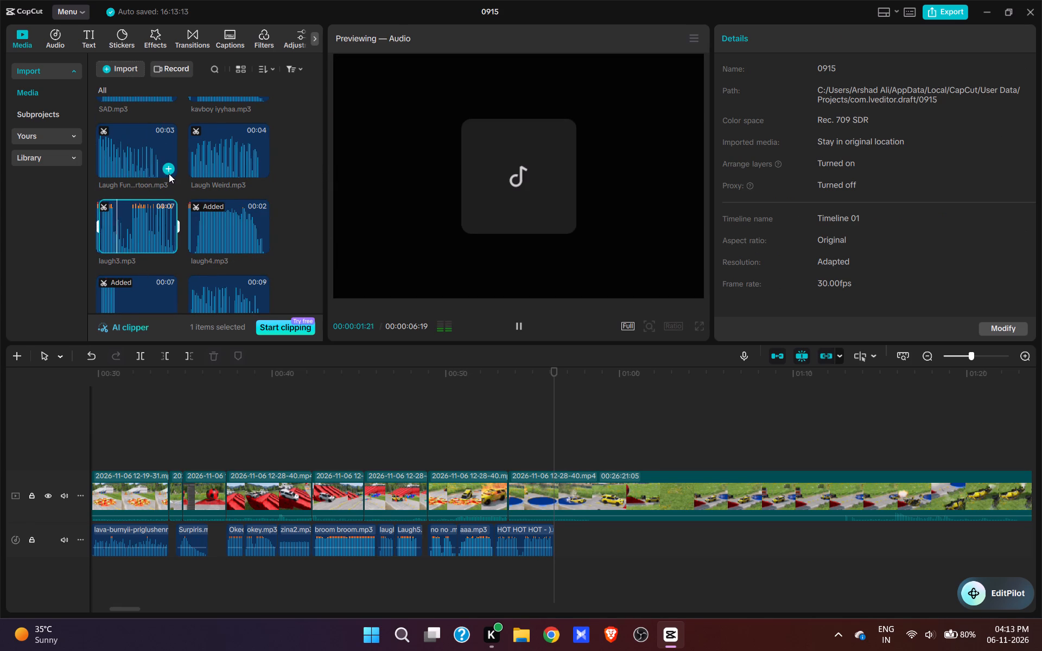
pyautogui.click(170, 170)
# Split the blue water pool shot at 00:00:57:27, as the yellow SUV drives away from the pool toward the red ramp.
pyautogui.press('space')
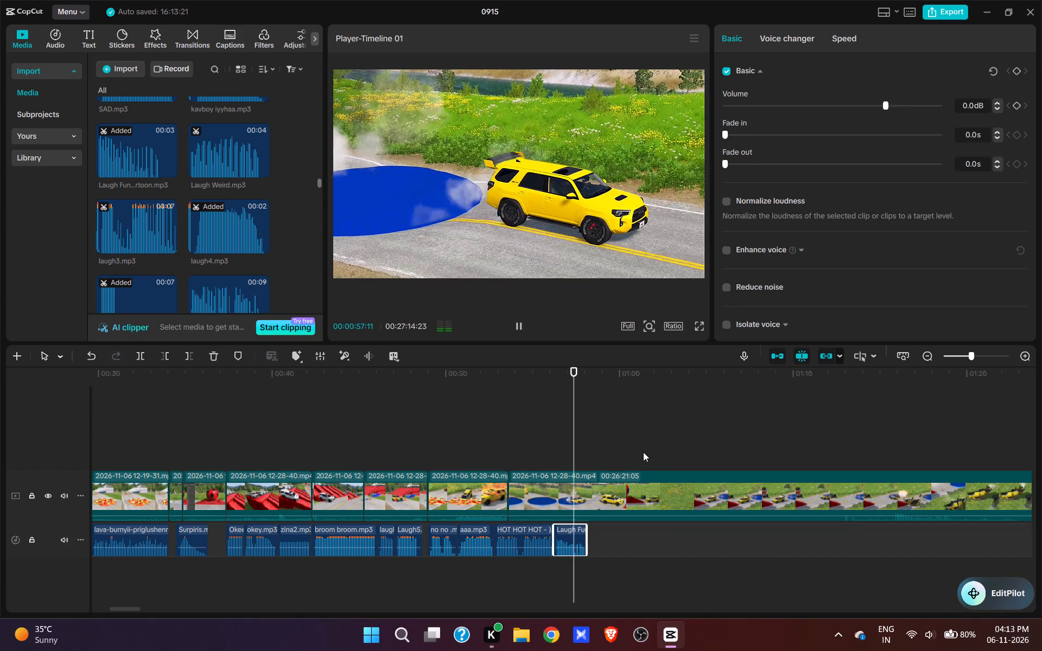
pyautogui.press('space')
pyautogui.moveTo(590, 440); pyautogui.dragTo(589, 440)
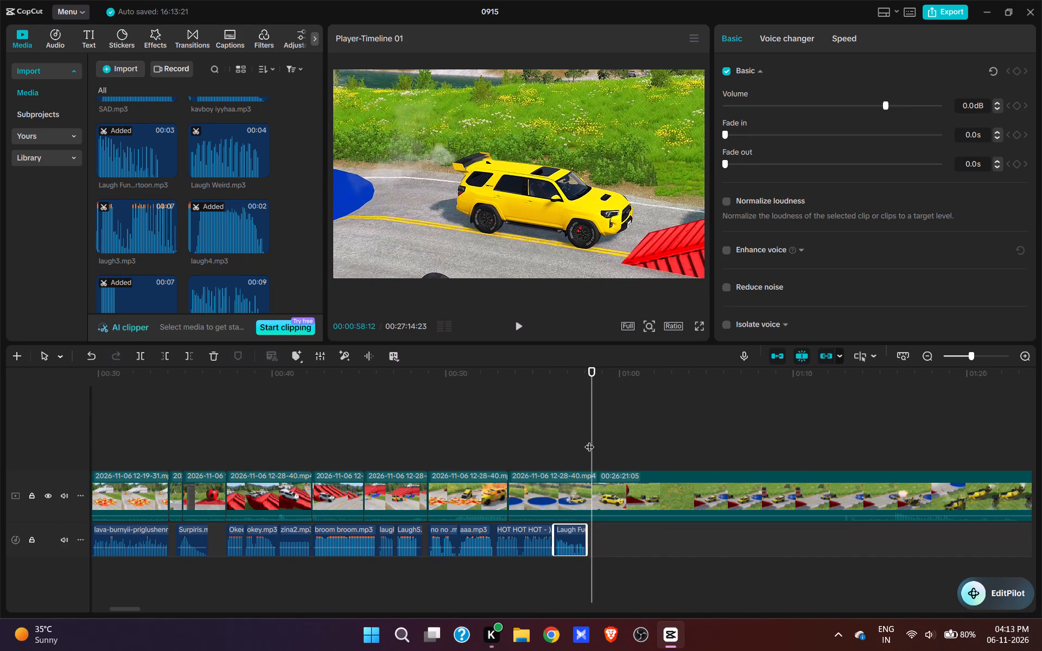
pyautogui.moveTo(589, 440); pyautogui.dragTo(577, 443)
pyautogui.press('space')
pyautogui.press('space')
pyautogui.press('space')
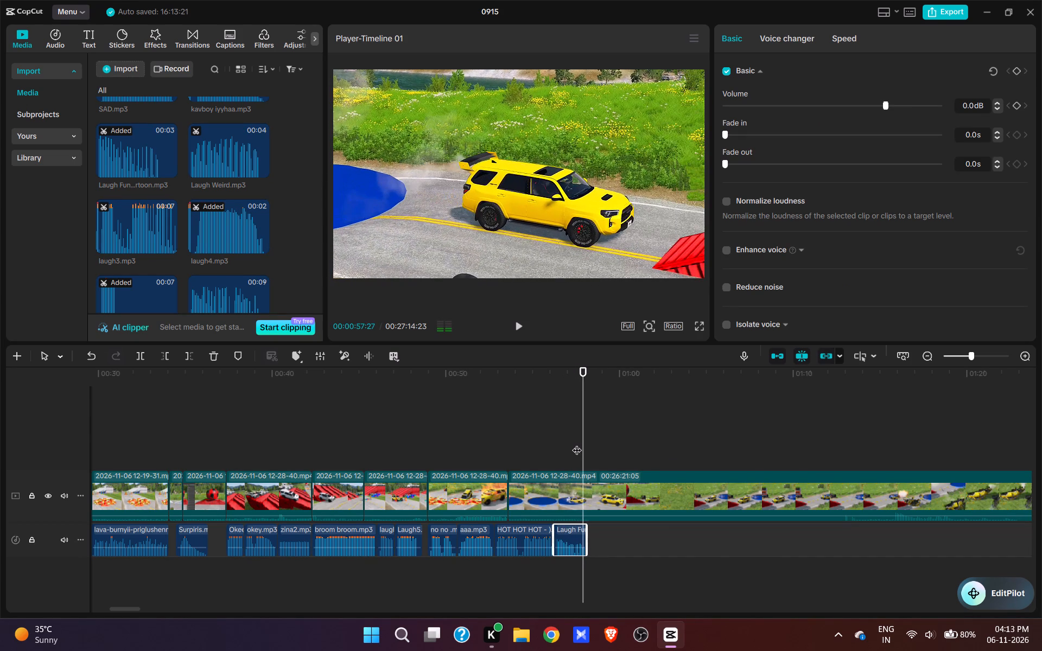
pyautogui.click(594, 500)
pyautogui.press('w')
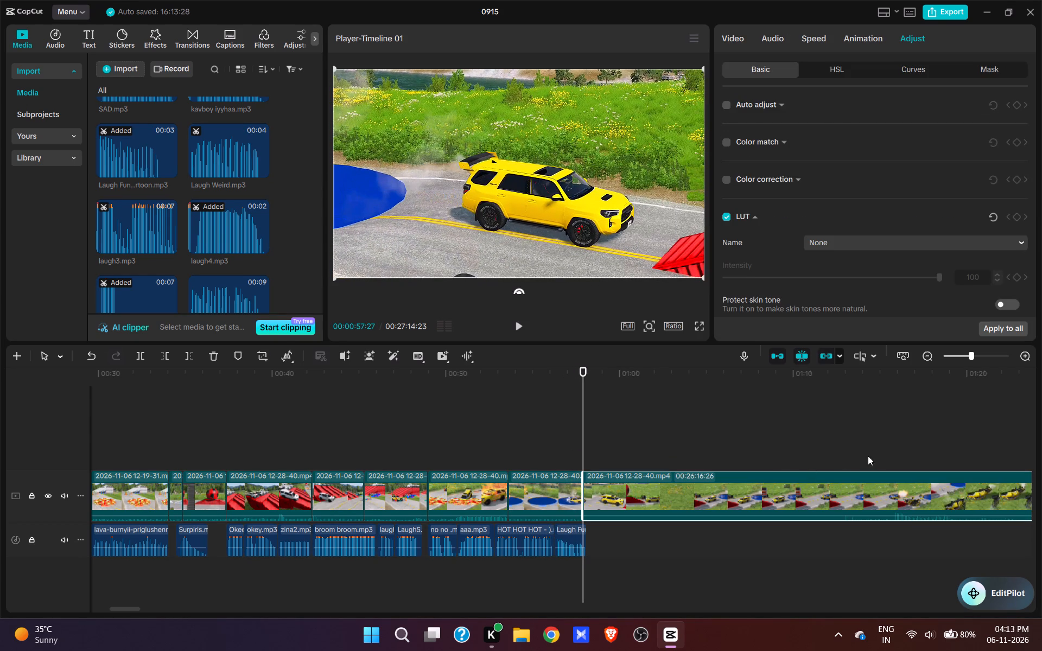
# Delete the footage after the split up to the SUV leaving the pool in the next angle, beside the cannon.
pyautogui.click(839, 455)
pyautogui.press('space')
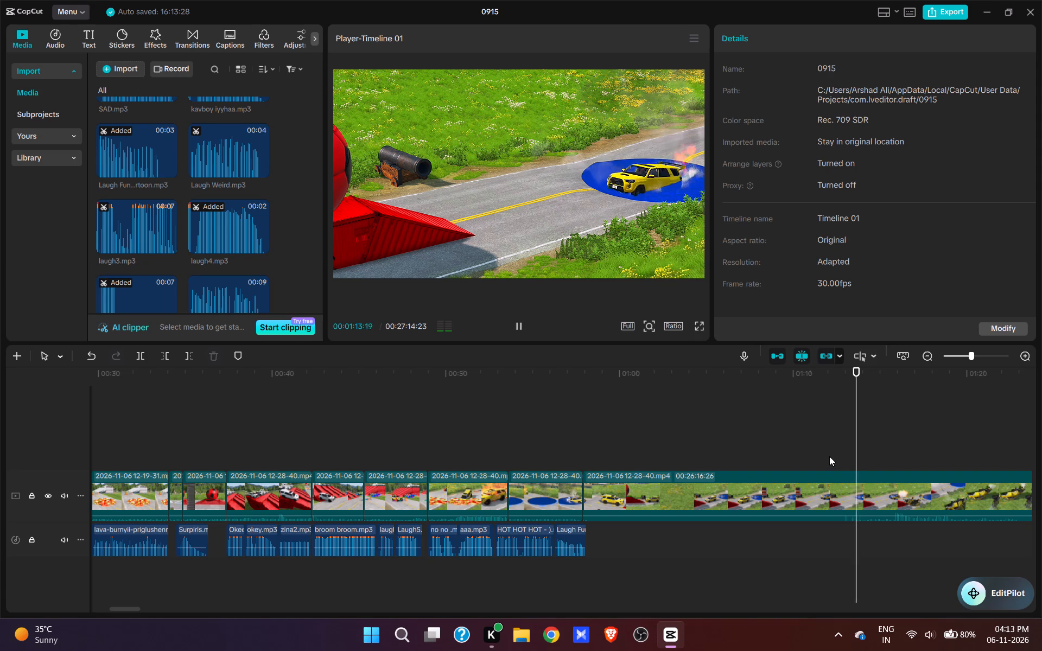
pyautogui.press('space')
pyautogui.click(594, 451)
pyautogui.press('space')
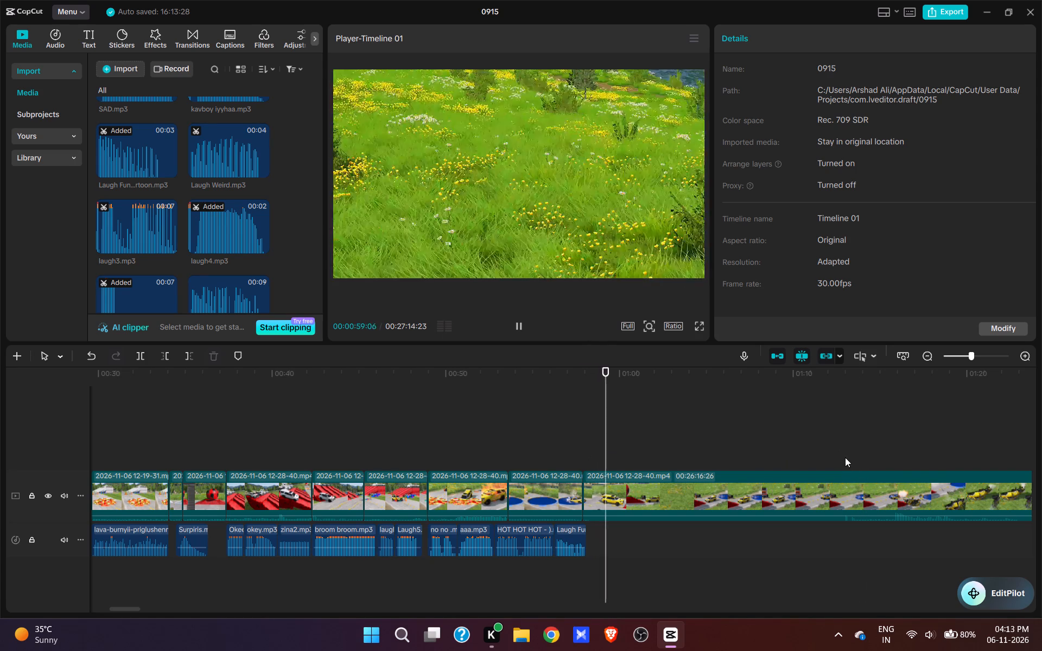
pyautogui.click(845, 457)
pyautogui.press('space')
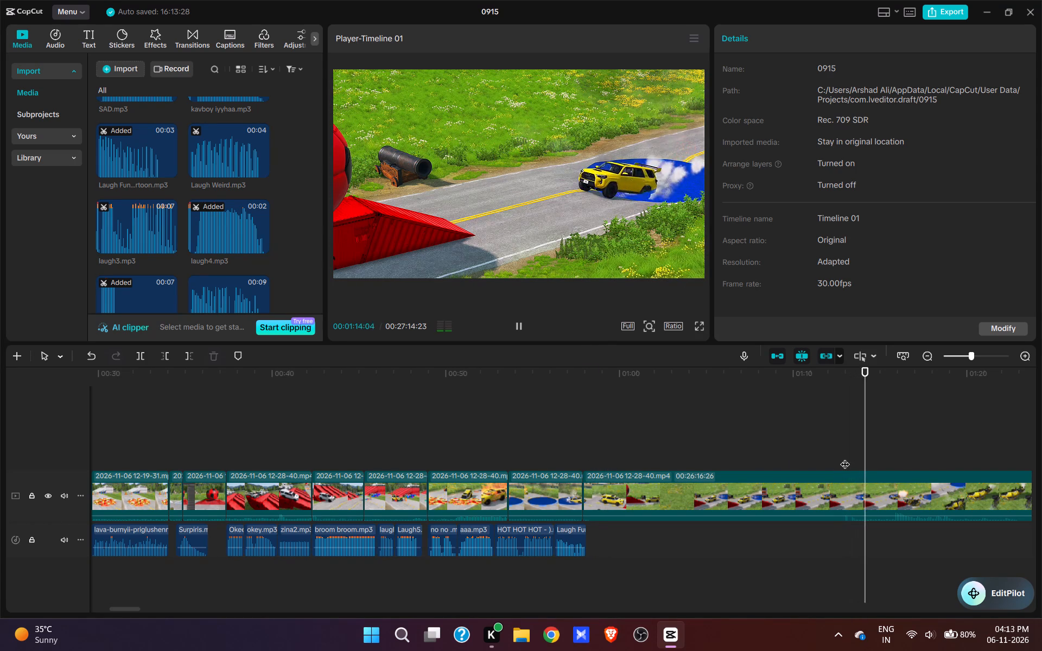
pyautogui.press('space')
pyautogui.write('q')
# Add laung2.mp3 to the audio track at 00:01:00:05, where the cannon blast wrecks the SUV.
pyautogui.click(569, 453)
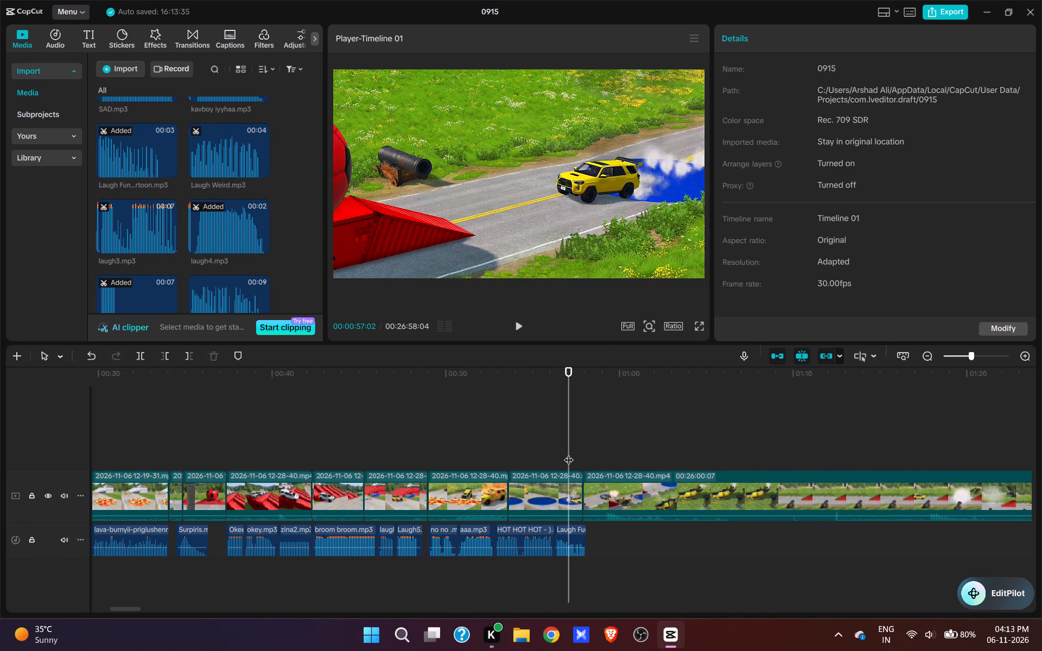
pyautogui.press('space')
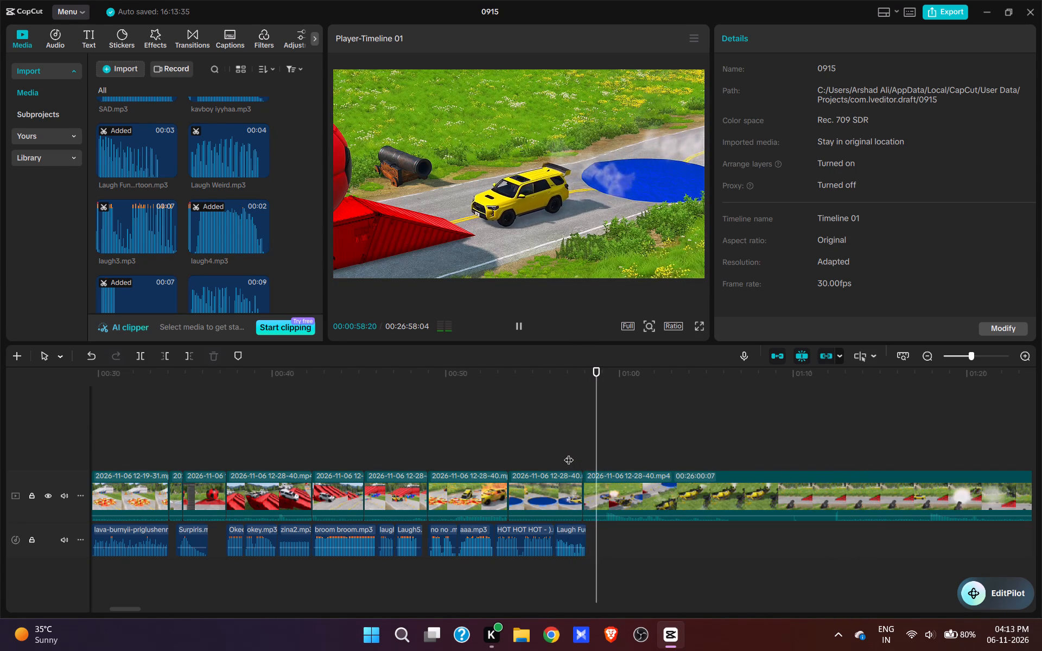
pyautogui.press('space')
pyautogui.press('space')
pyautogui.press('space')
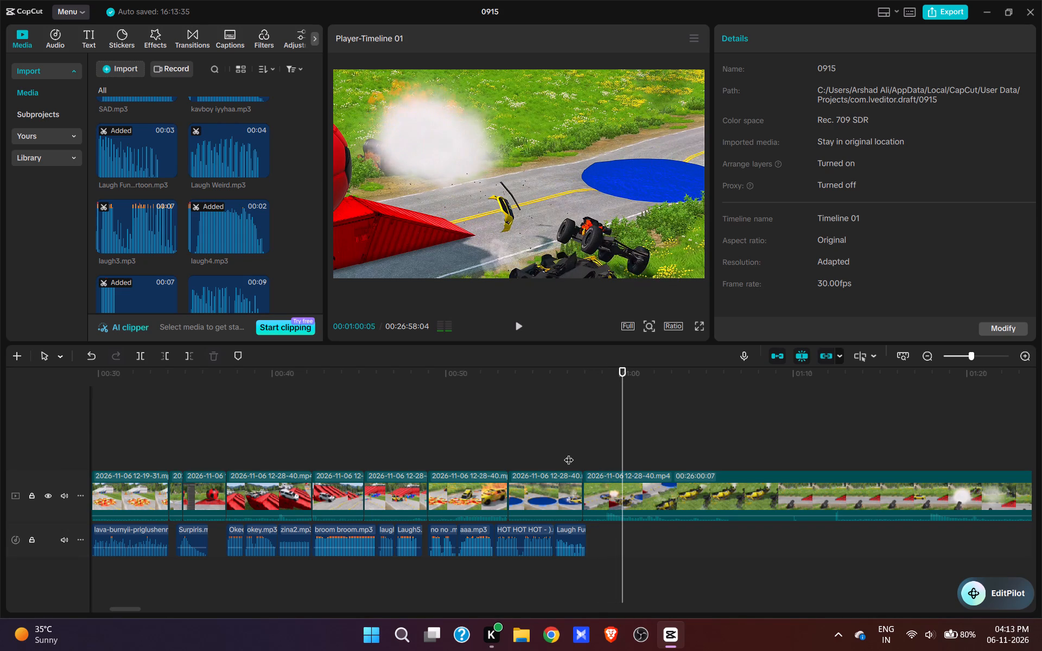
pyautogui.click(120, 159)
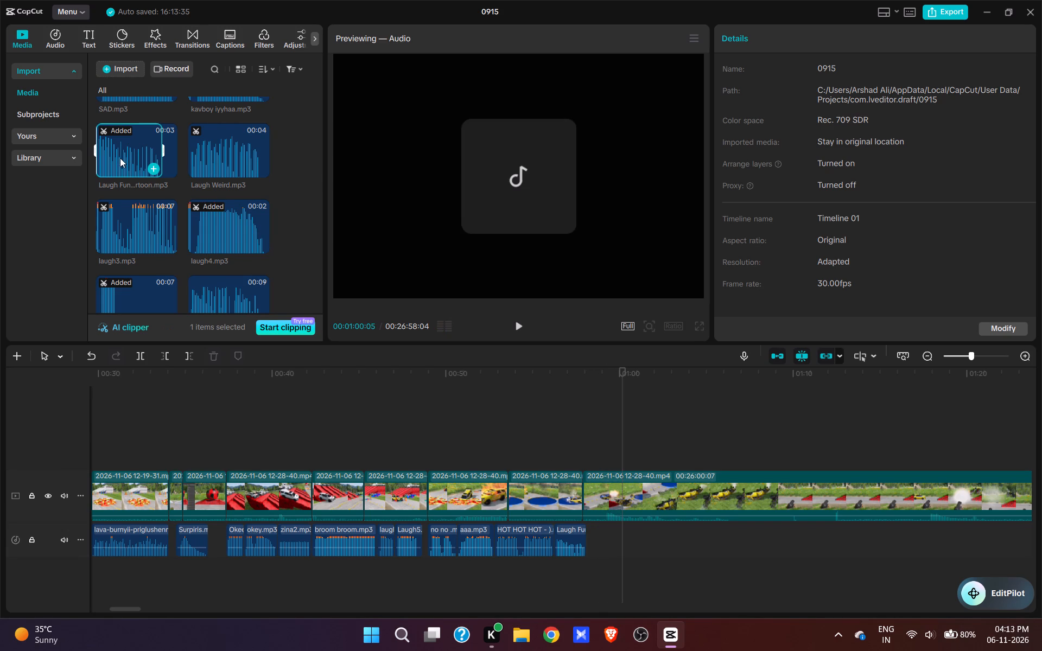
pyautogui.scroll(-2, 131, 236)
pyautogui.click(134, 267)
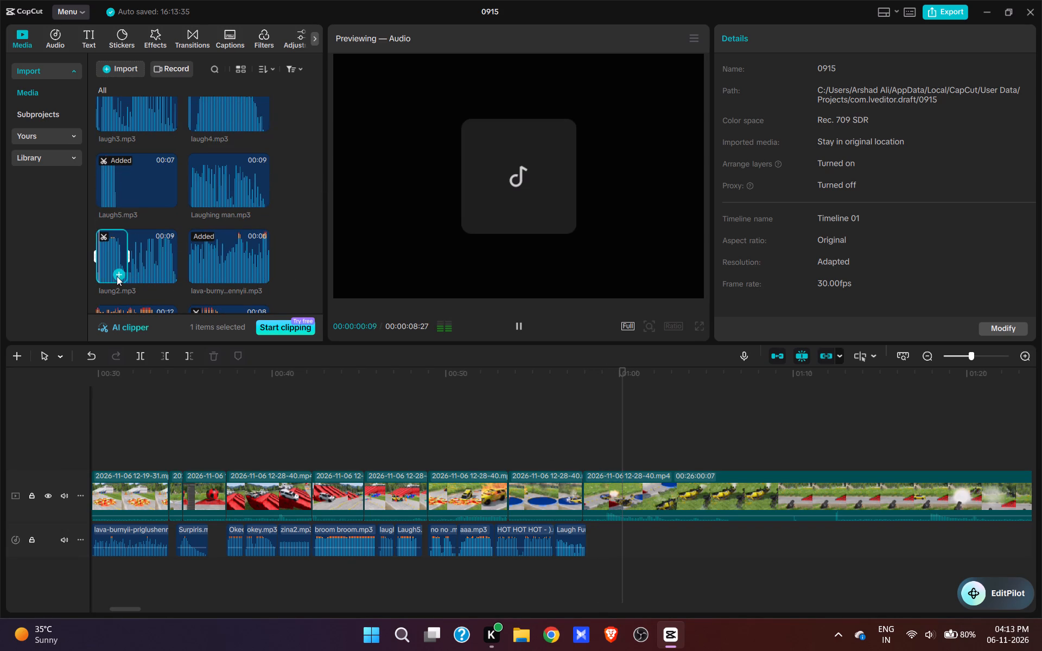
pyautogui.click(117, 273)
# Split the wreck shot at 00:01:04:08 and delete the footage after it up to the SUV leaving the pool in the next angle.
pyautogui.press('space')
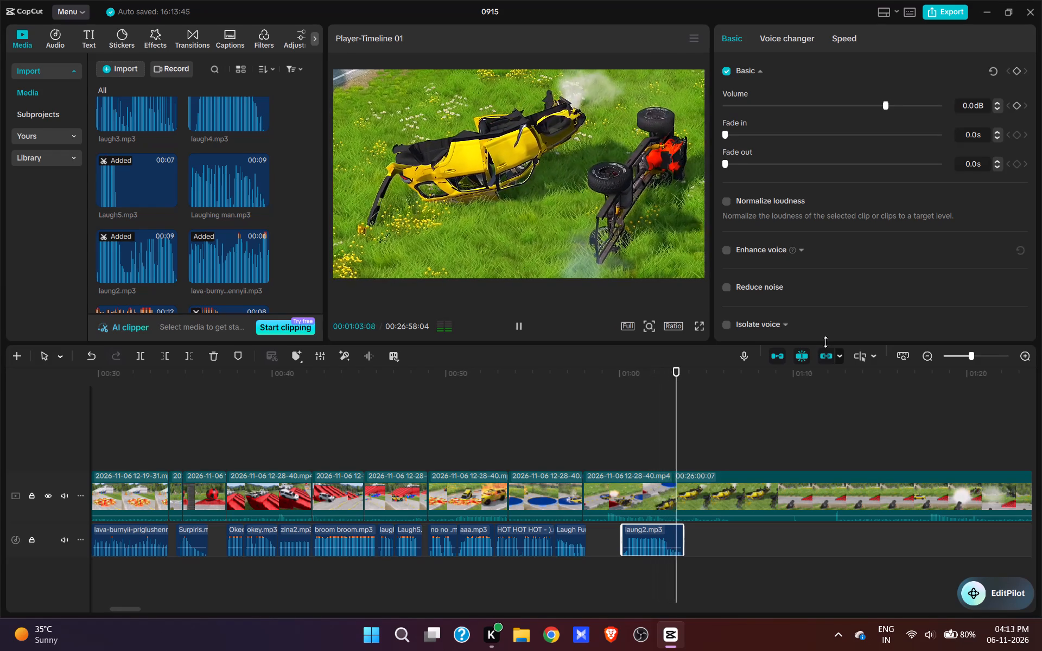
pyautogui.press('space')
pyautogui.write('w')
pyautogui.moveTo(907, 457); pyautogui.dragTo(785, 506)
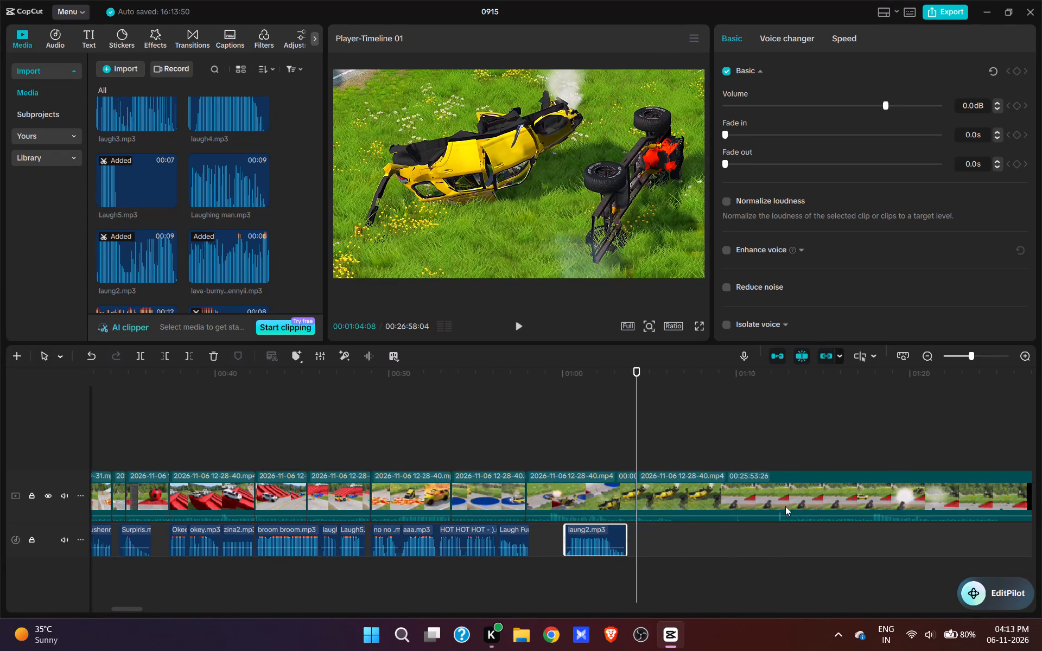
pyautogui.moveTo(785, 506); pyautogui.dragTo(666, 474)
pyautogui.click(554, 443)
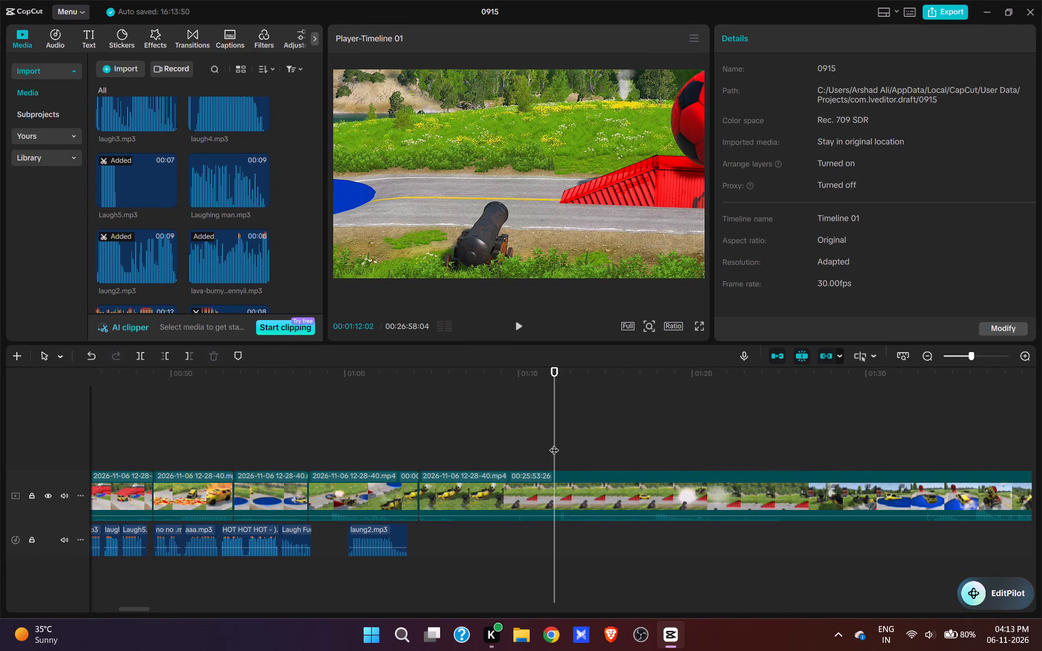
pyautogui.press('space')
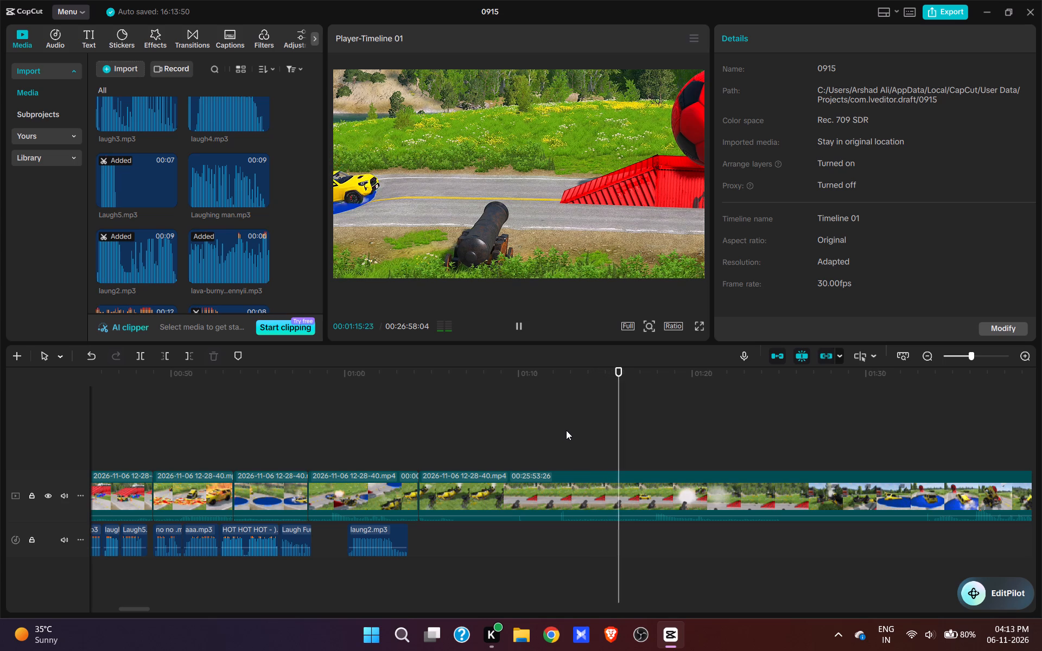
pyautogui.press('space')
pyautogui.press('q')
# Add sorry sorry.mp3 to the audio track at 00:01:06:08, where the cannon in the foreground blasts the SUV.
pyautogui.press('space')
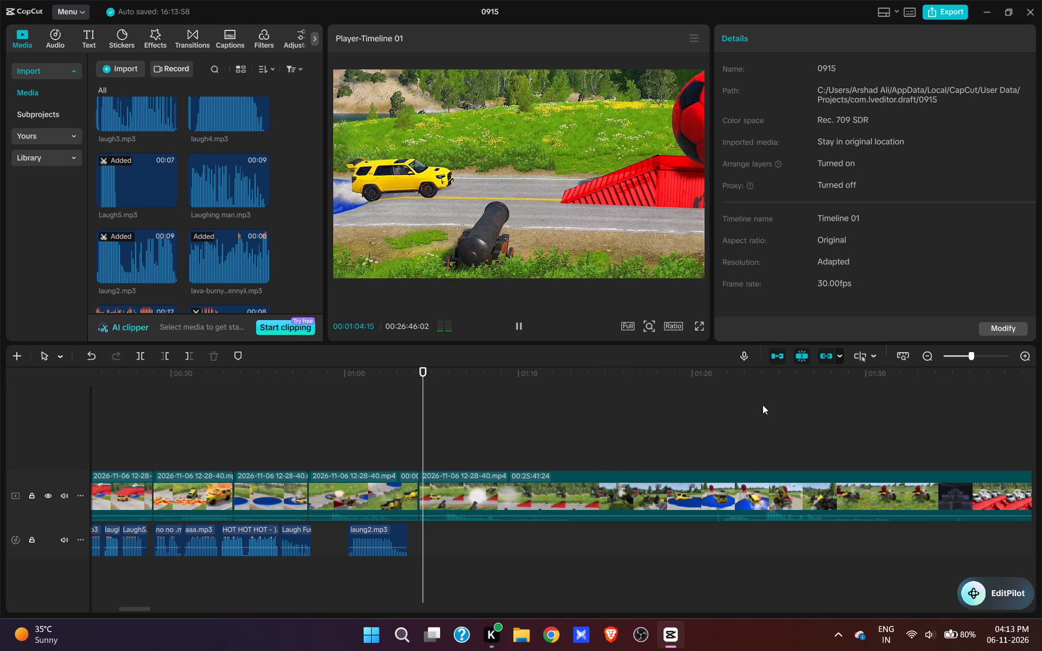
pyautogui.press('space')
pyautogui.press('space')
pyautogui.press('space')
pyautogui.press('space')
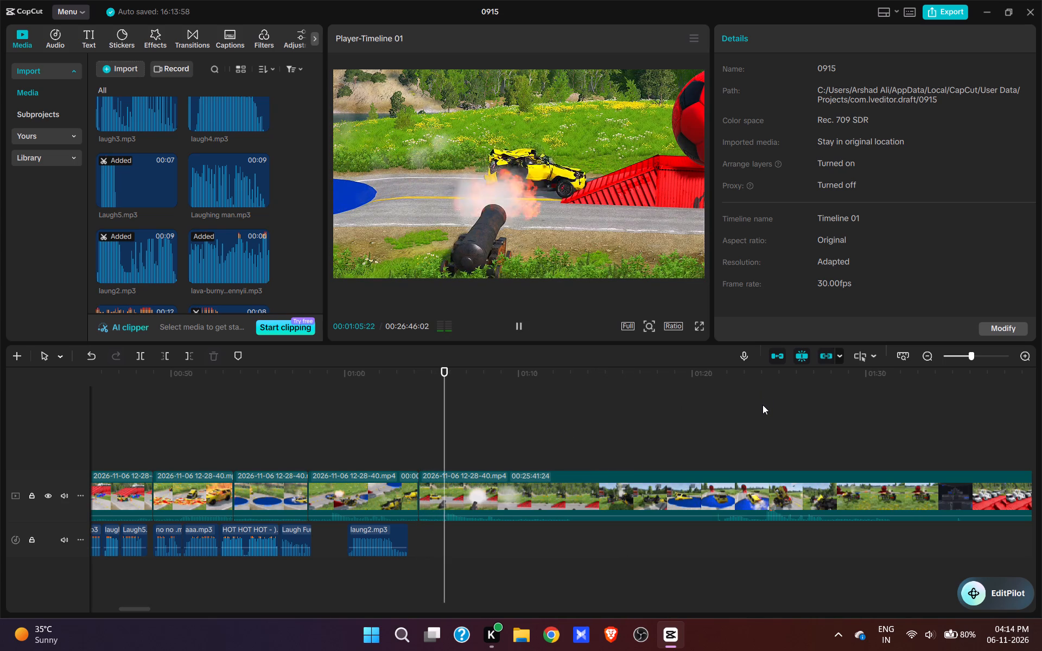
pyautogui.press('space')
pyautogui.press('space')
pyautogui.press('space')
pyautogui.scroll(-9, 247, 251)
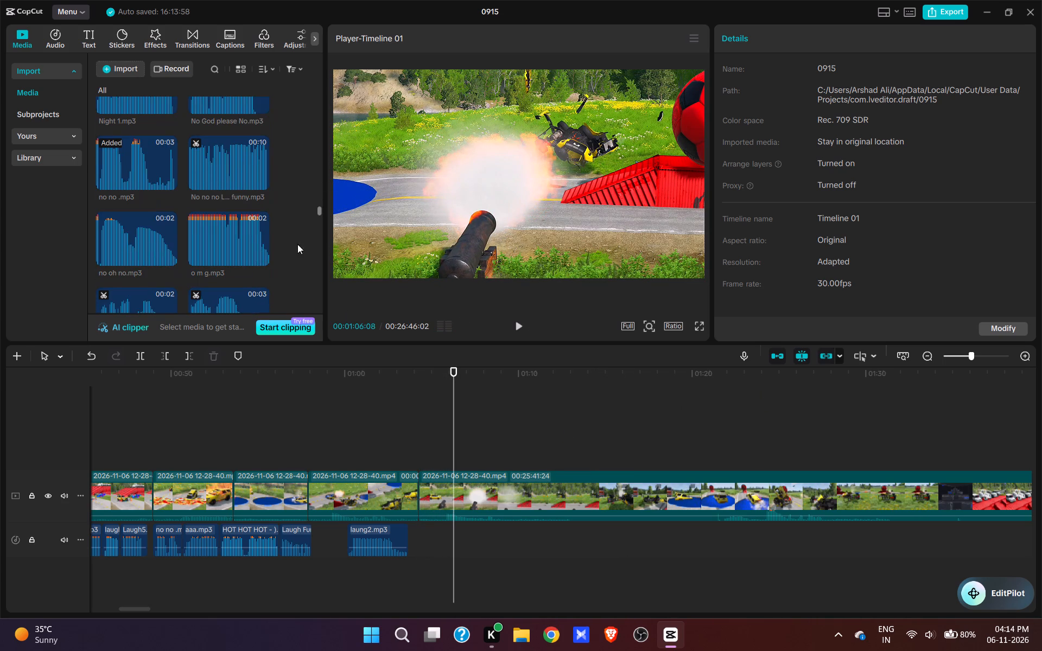
pyautogui.moveTo(316, 209); pyautogui.dragTo(346, 416)
pyautogui.scroll(2, 232, 170)
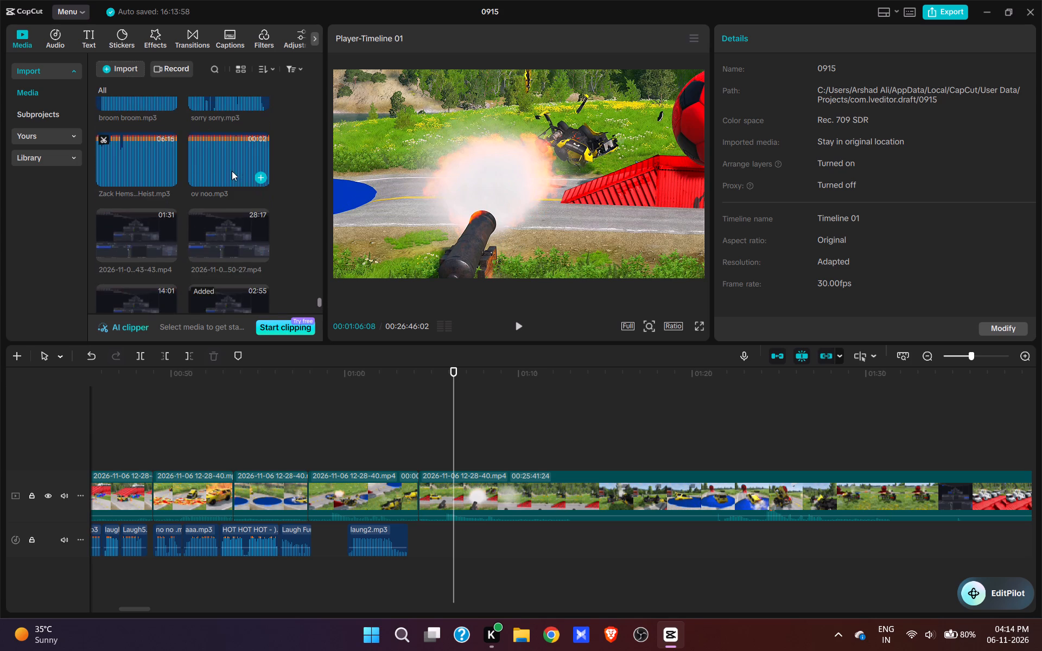
pyautogui.scroll(1, 237, 174)
pyautogui.click(260, 164)
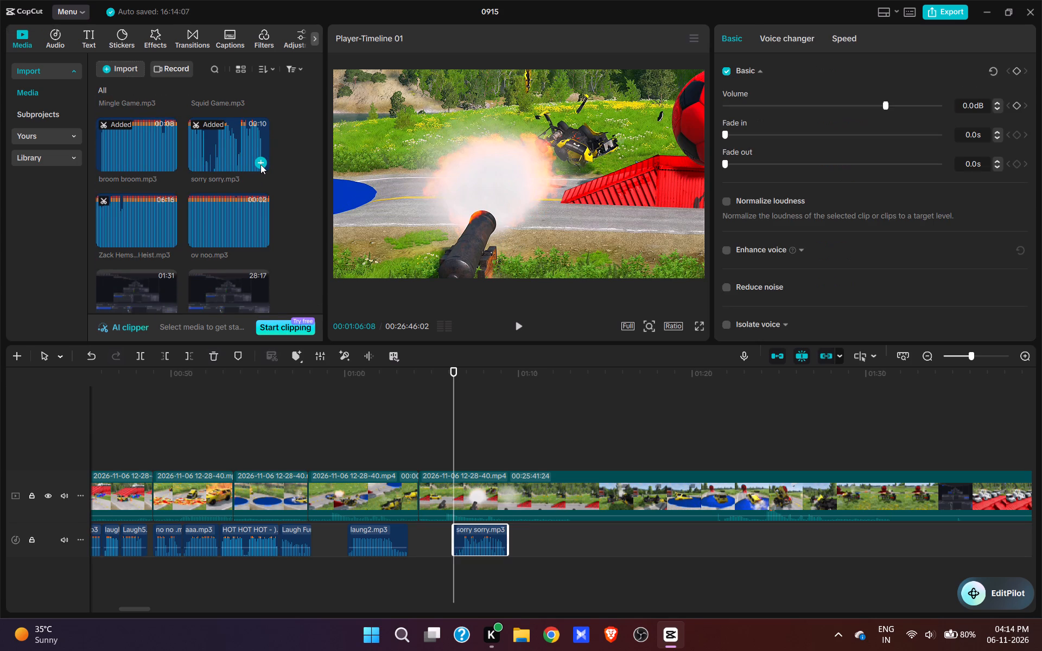
# Split the cannon shot at 00:01:09:15 and delete the footage after it up to the SUV leaving the pool in the chase angle.
pyautogui.press('space')
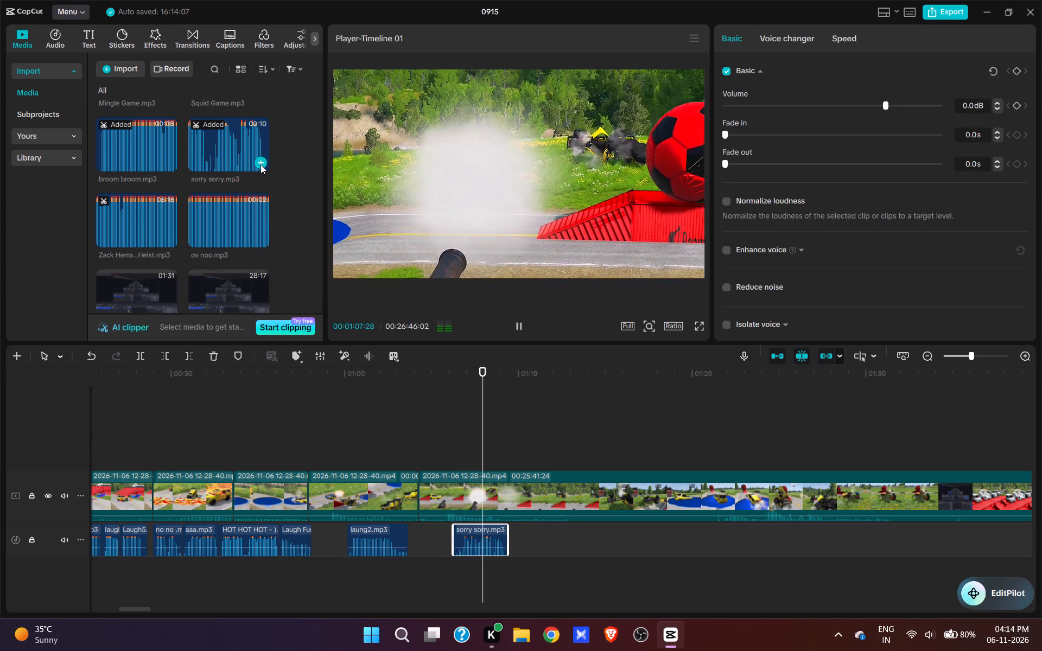
pyautogui.press('space')
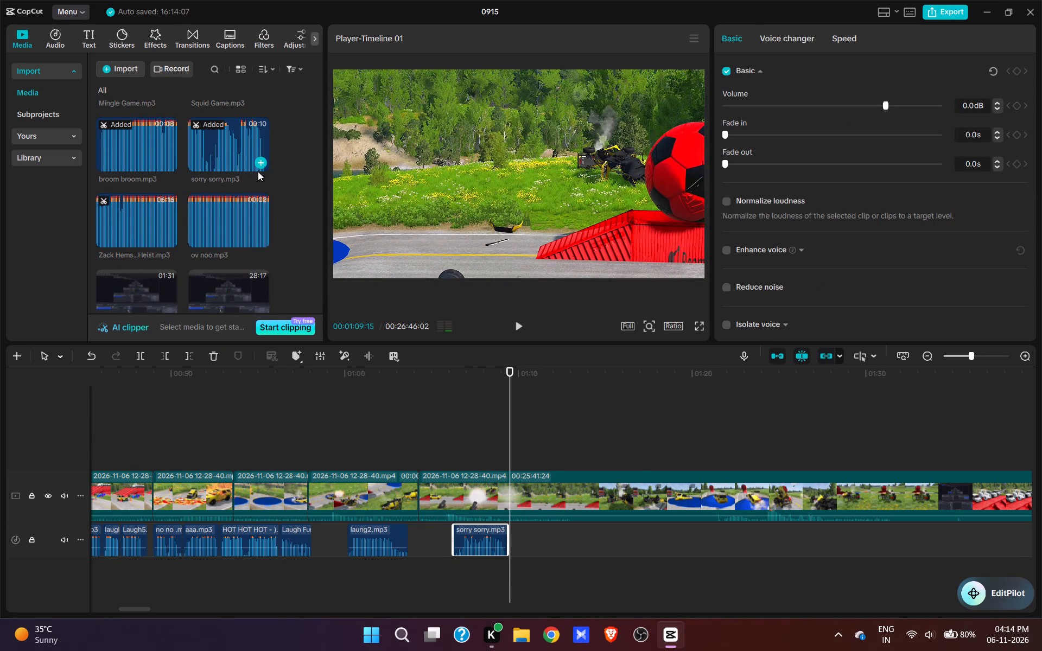
pyautogui.press('w')
pyautogui.click(702, 453)
pyautogui.press('space')
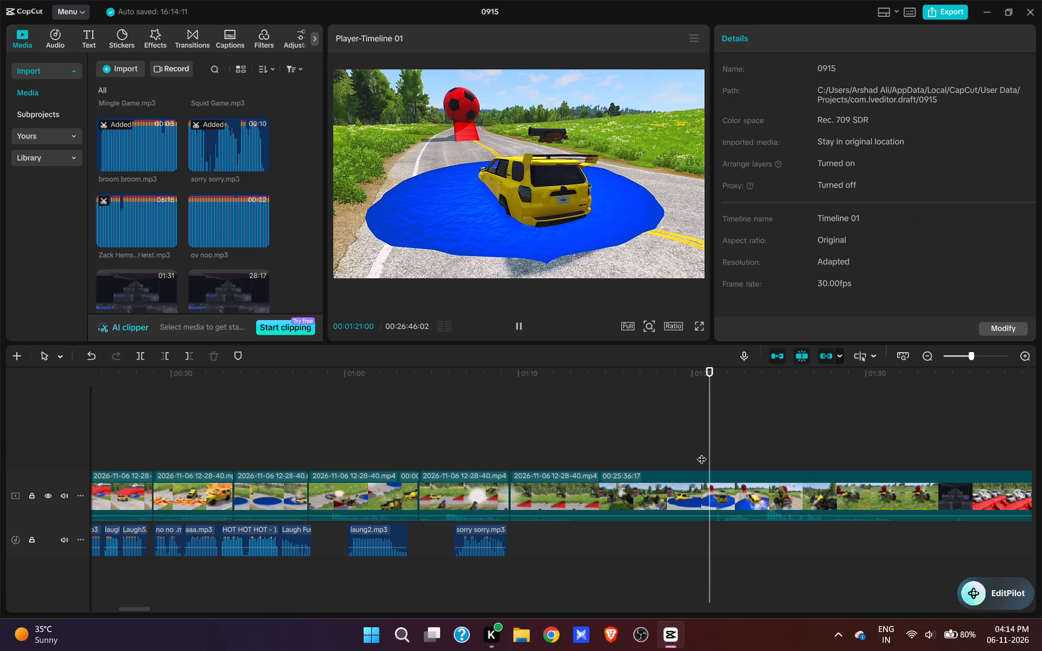
pyautogui.press('space')
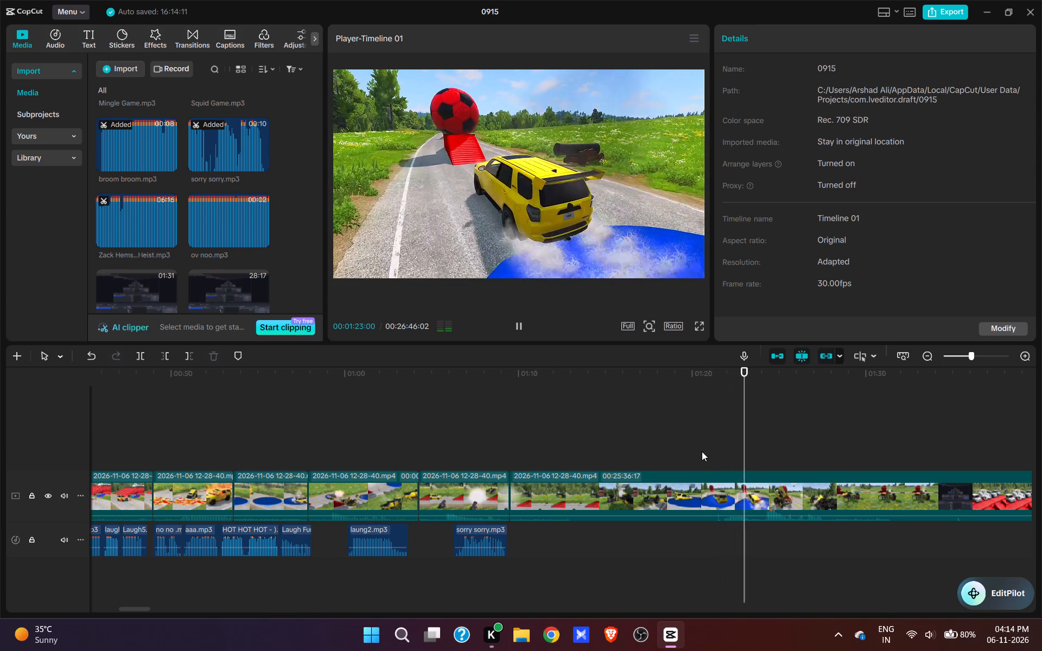
pyautogui.write('q')
# Add super-mario.mp3 to the audio track at 00:01:11:15, where the wrecked SUV tumbles over the grass.
pyautogui.press('space')
pyautogui.press('space')
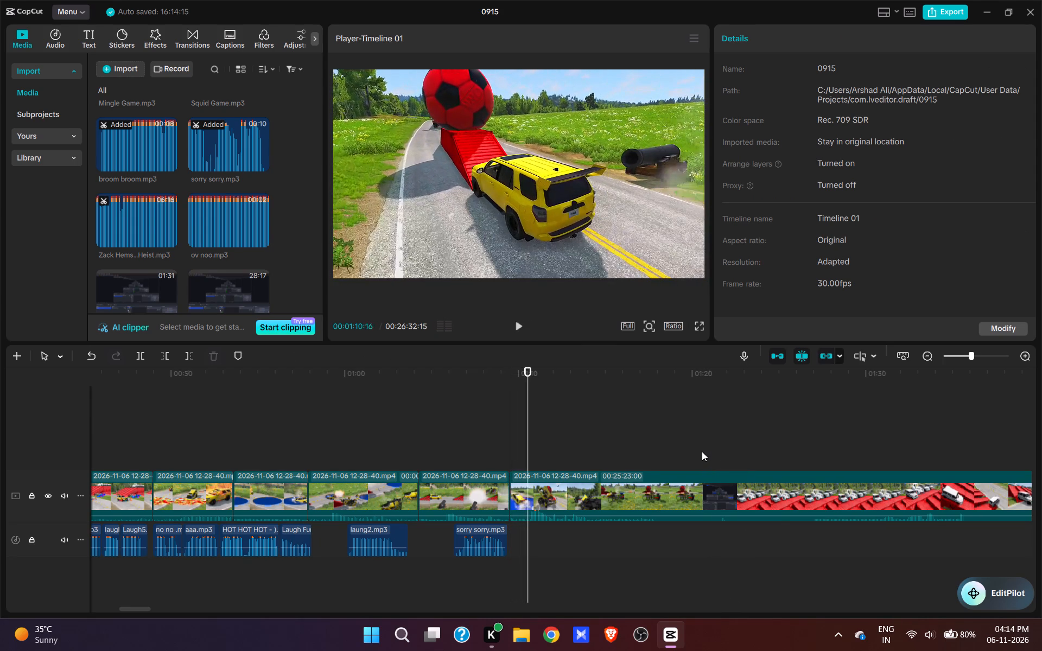
pyautogui.press('space')
pyautogui.press('space')
pyautogui.press('space')
pyautogui.press('space')
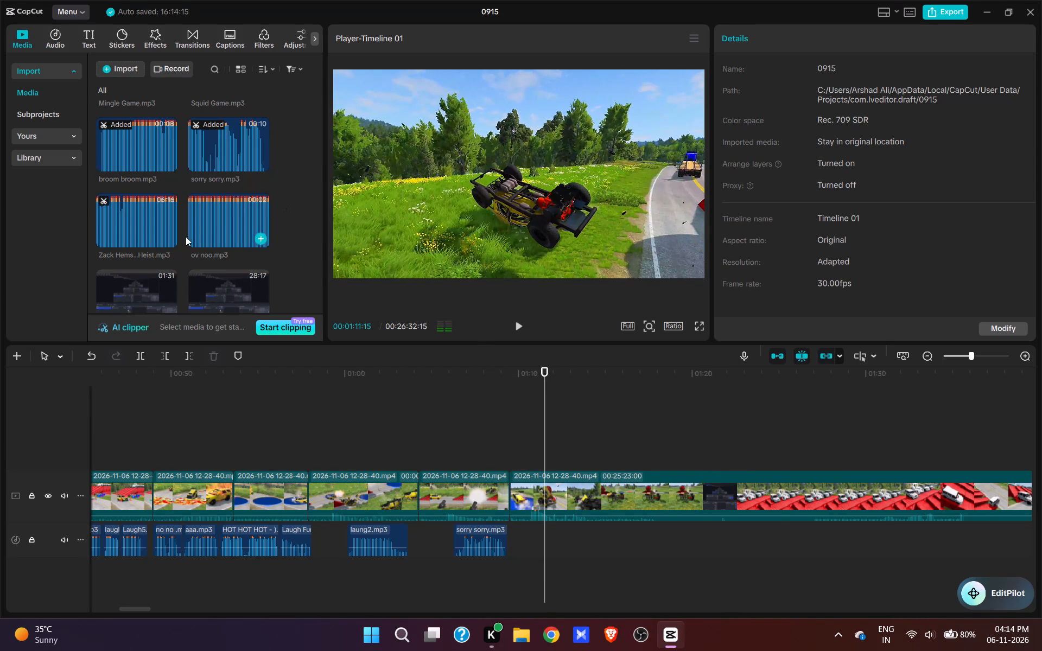
pyautogui.scroll(-12, 186, 235)
pyautogui.scroll(6, 219, 247)
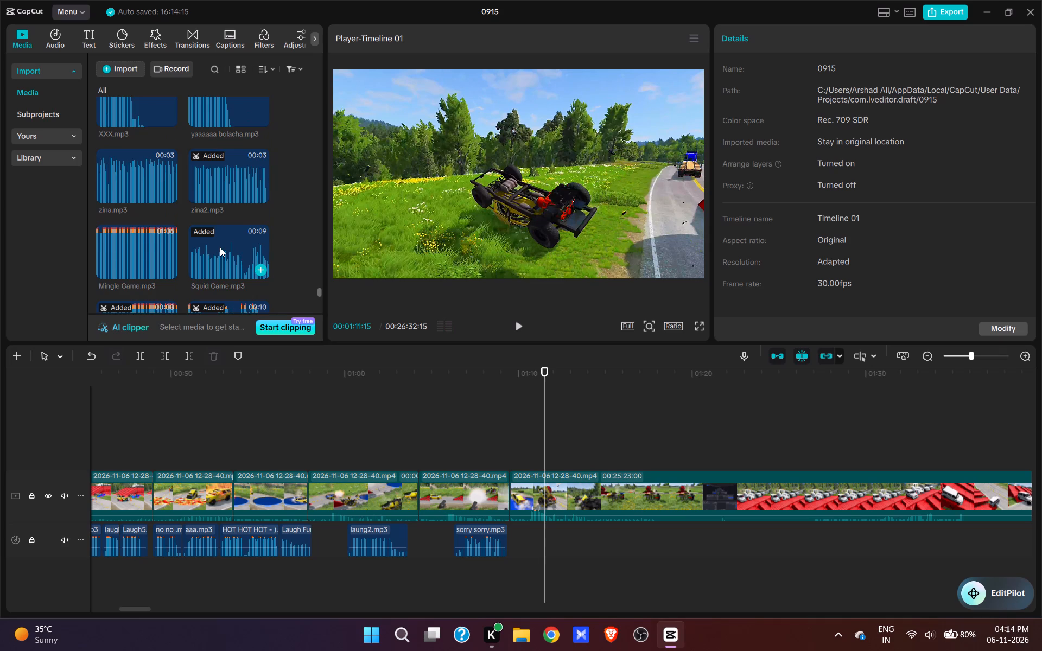
pyautogui.scroll(11, 220, 247)
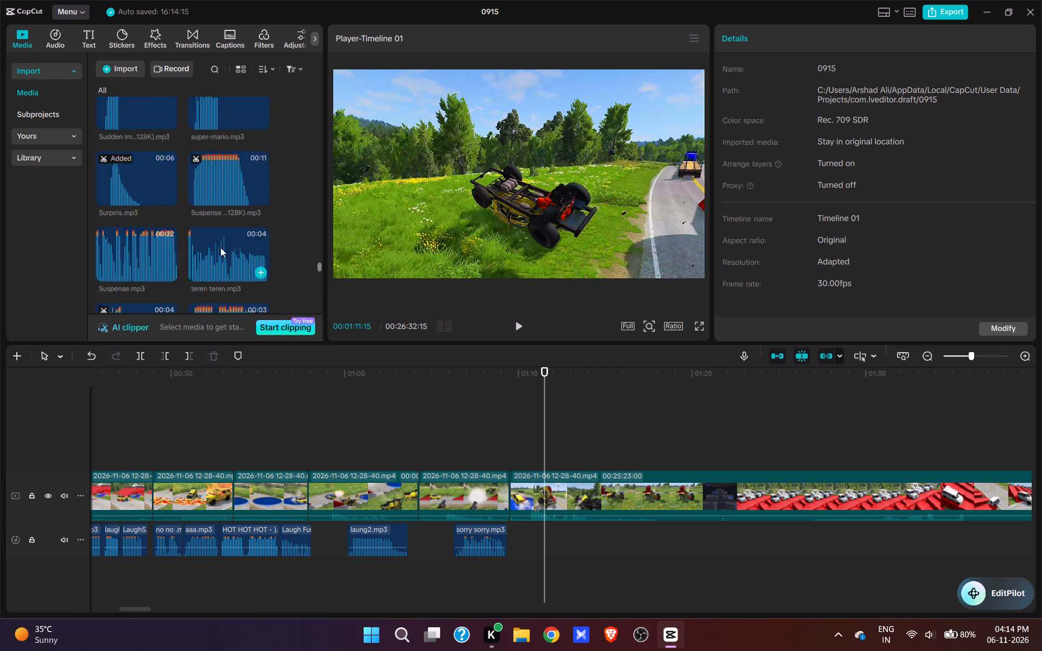
pyautogui.scroll(7, 220, 247)
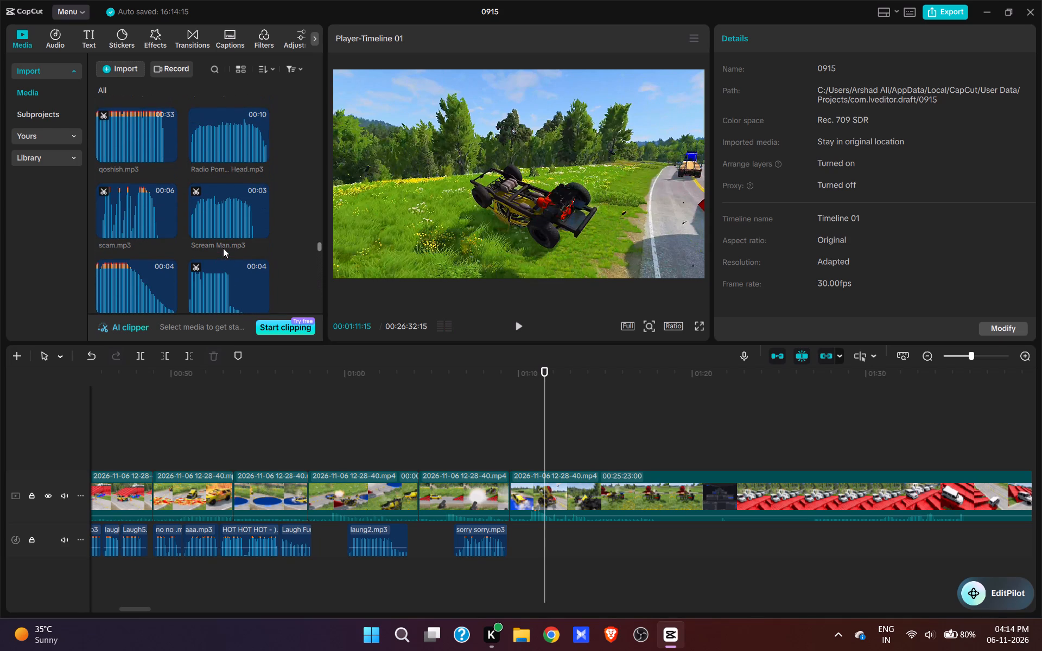
pyautogui.scroll(1, 239, 231)
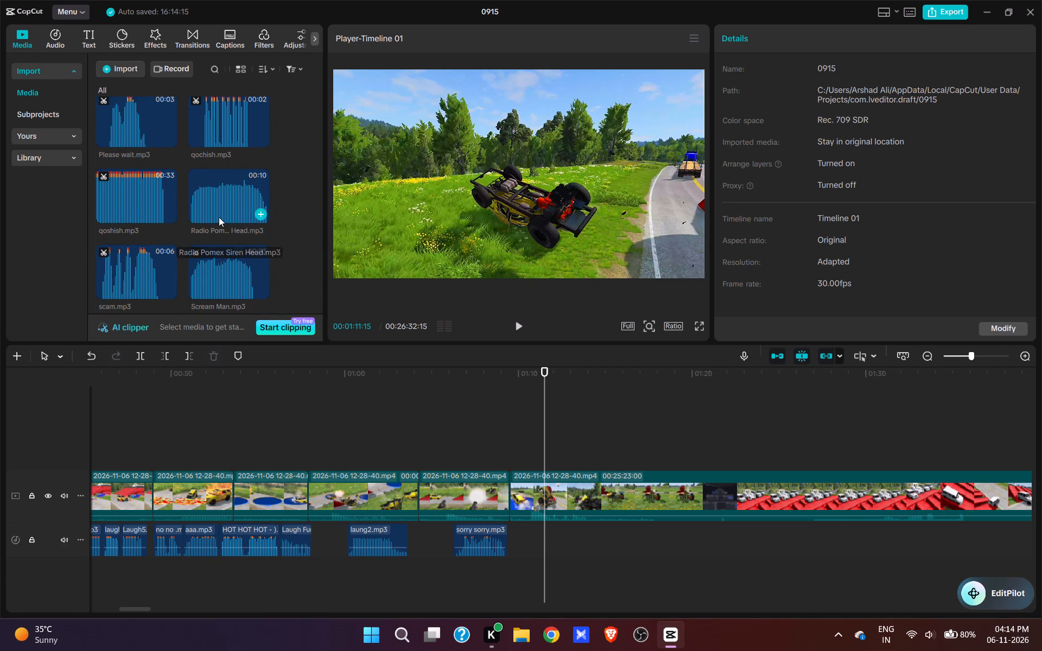
pyautogui.scroll(-3, 219, 217)
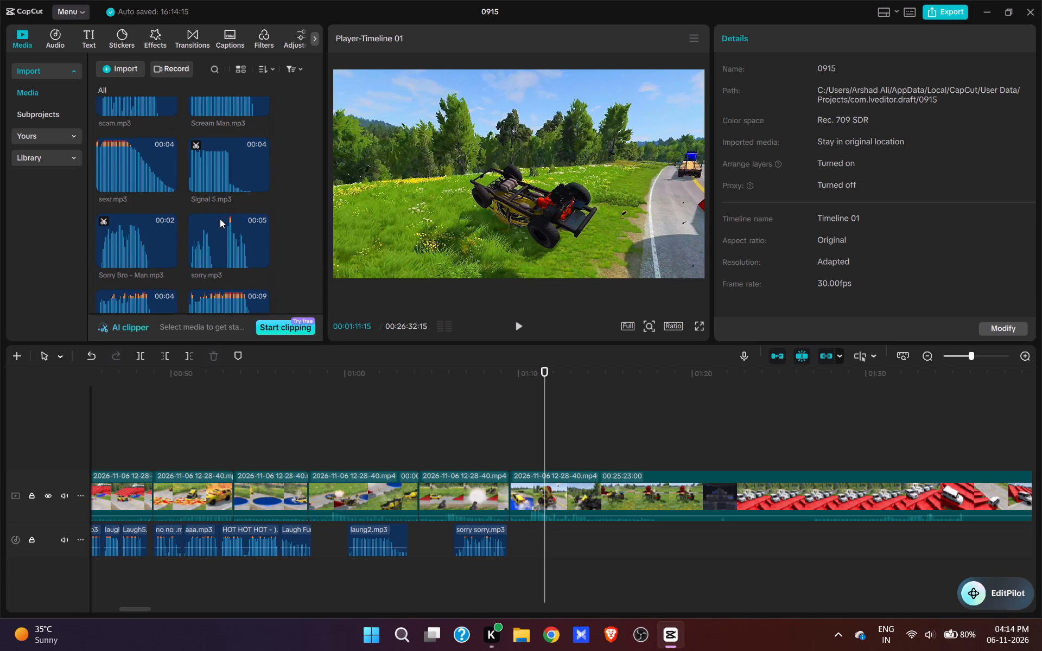
pyautogui.scroll(-4, 220, 222)
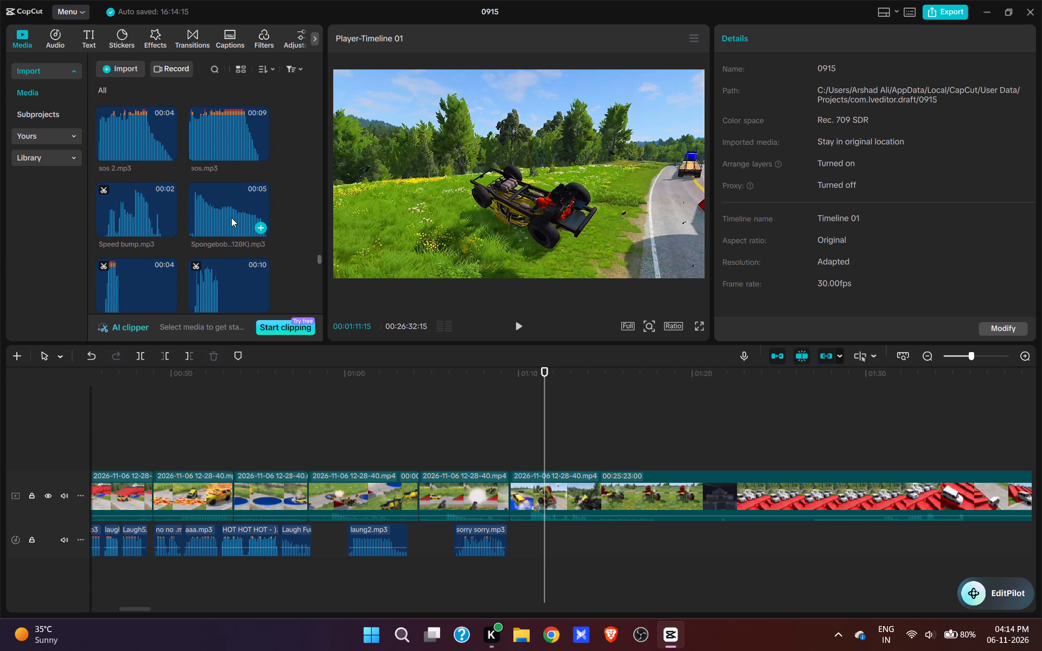
pyautogui.scroll(-1, 231, 218)
pyautogui.click(259, 183)
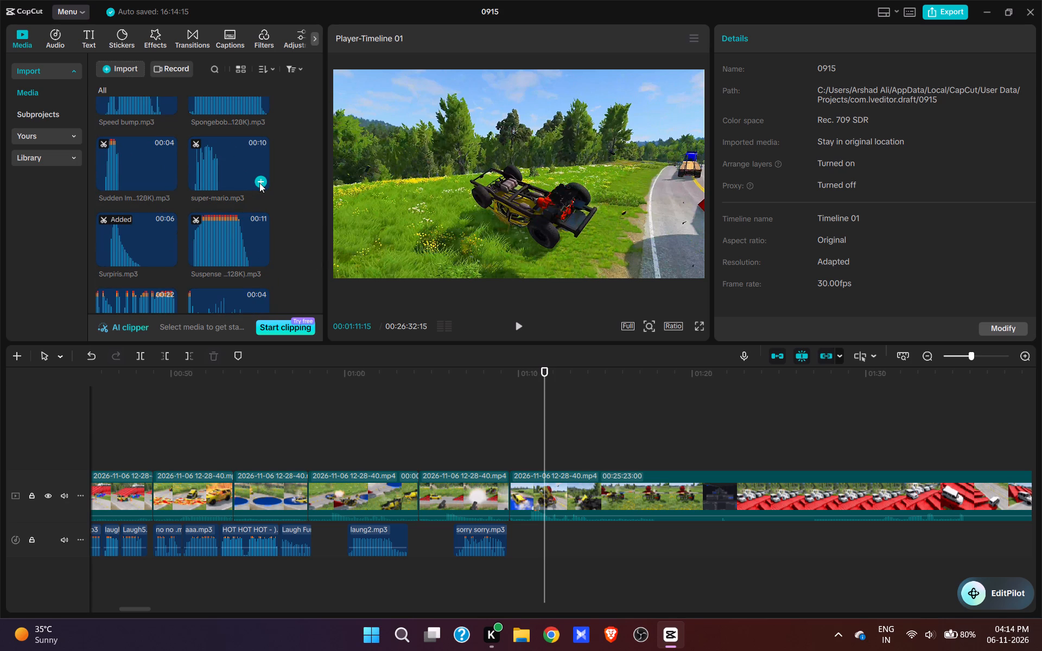
# Split the gameplay clip at 00:01:14:27, where the wrecked SUV rests on the grass near the end of super-mario.mp3.
pyautogui.press('space')
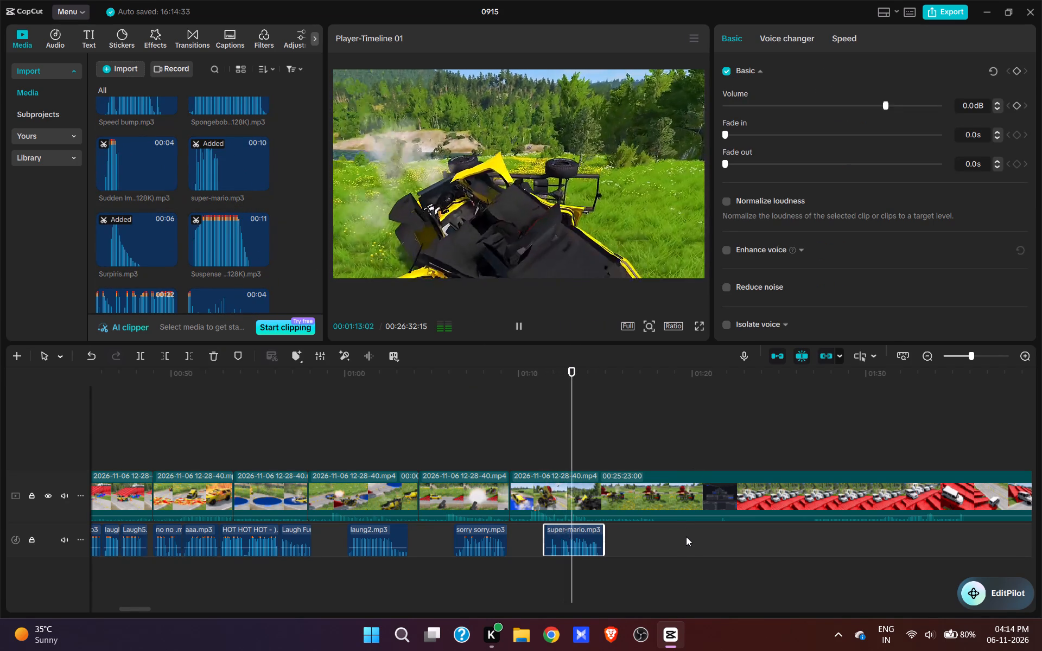
pyautogui.press('space')
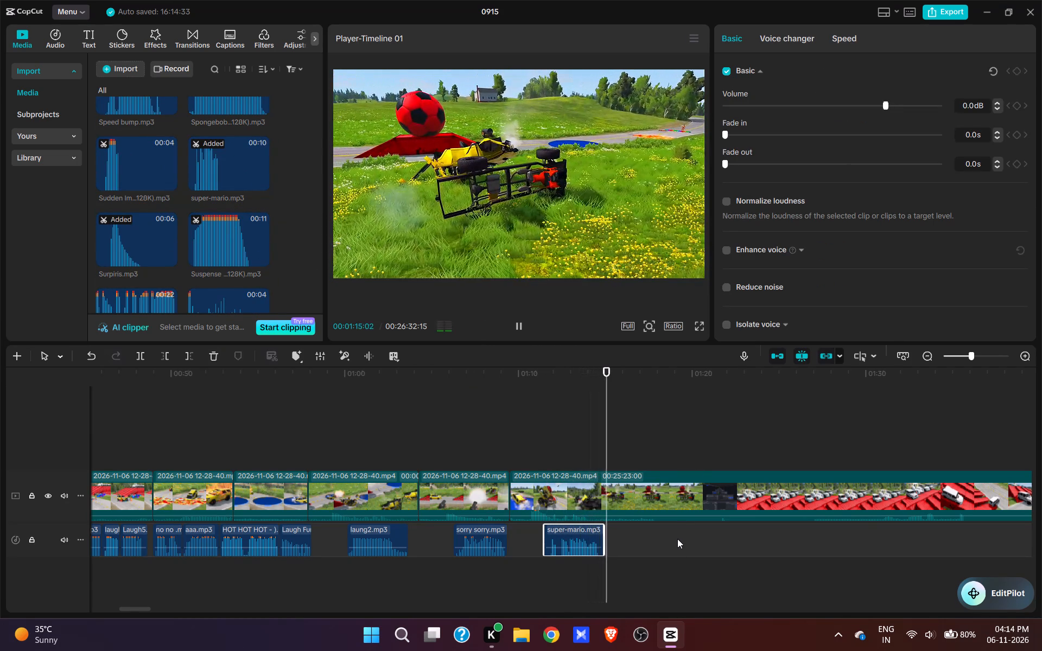
pyautogui.click(607, 444)
pyautogui.click(620, 486)
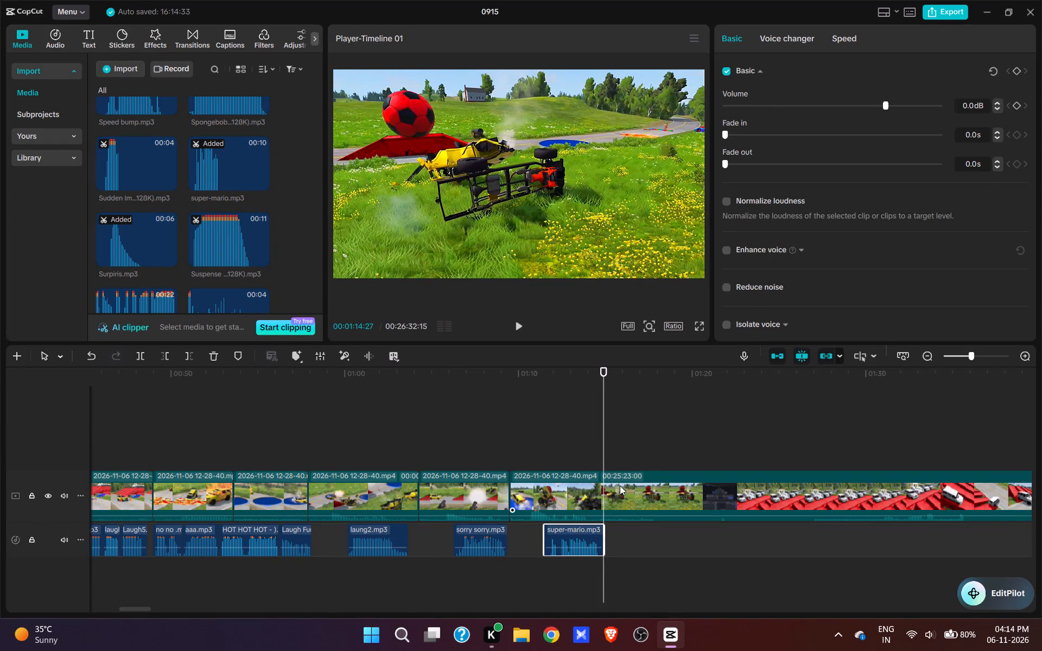
pyautogui.press('w')
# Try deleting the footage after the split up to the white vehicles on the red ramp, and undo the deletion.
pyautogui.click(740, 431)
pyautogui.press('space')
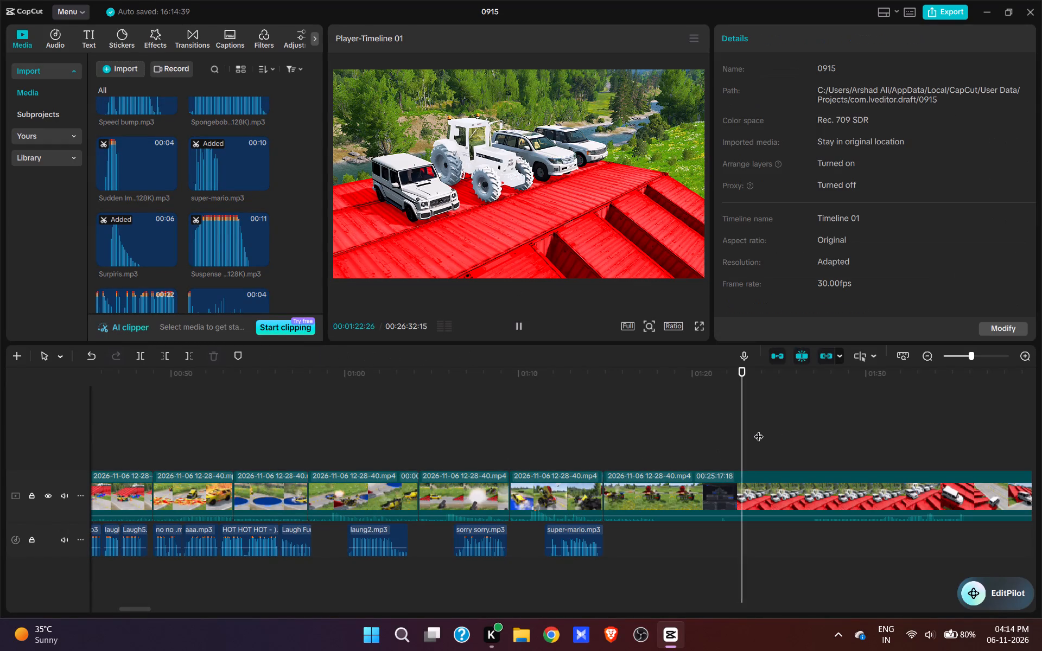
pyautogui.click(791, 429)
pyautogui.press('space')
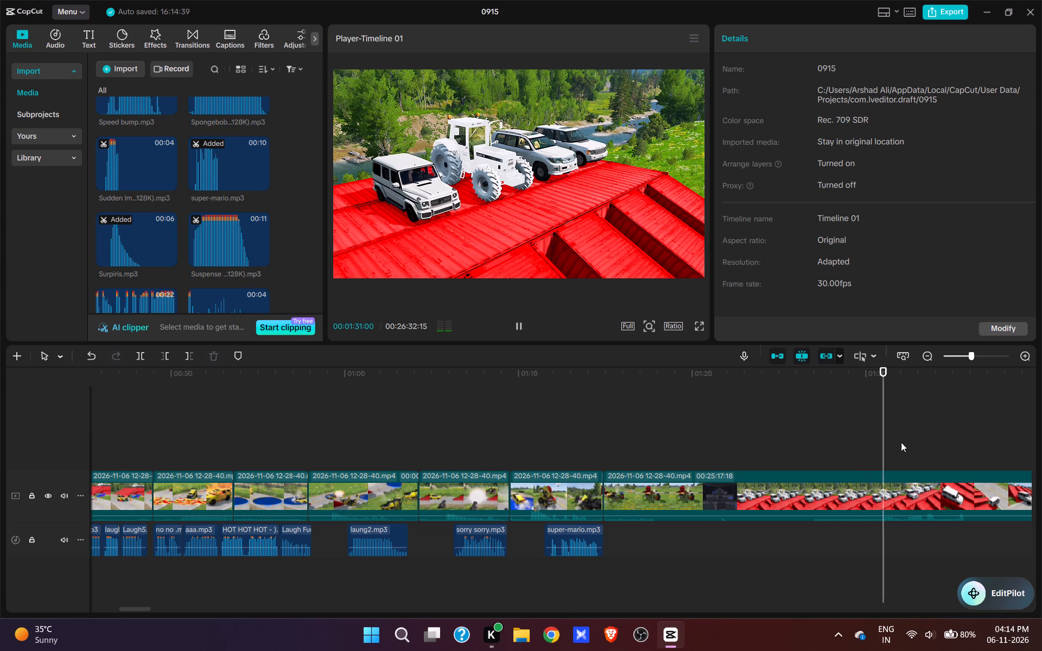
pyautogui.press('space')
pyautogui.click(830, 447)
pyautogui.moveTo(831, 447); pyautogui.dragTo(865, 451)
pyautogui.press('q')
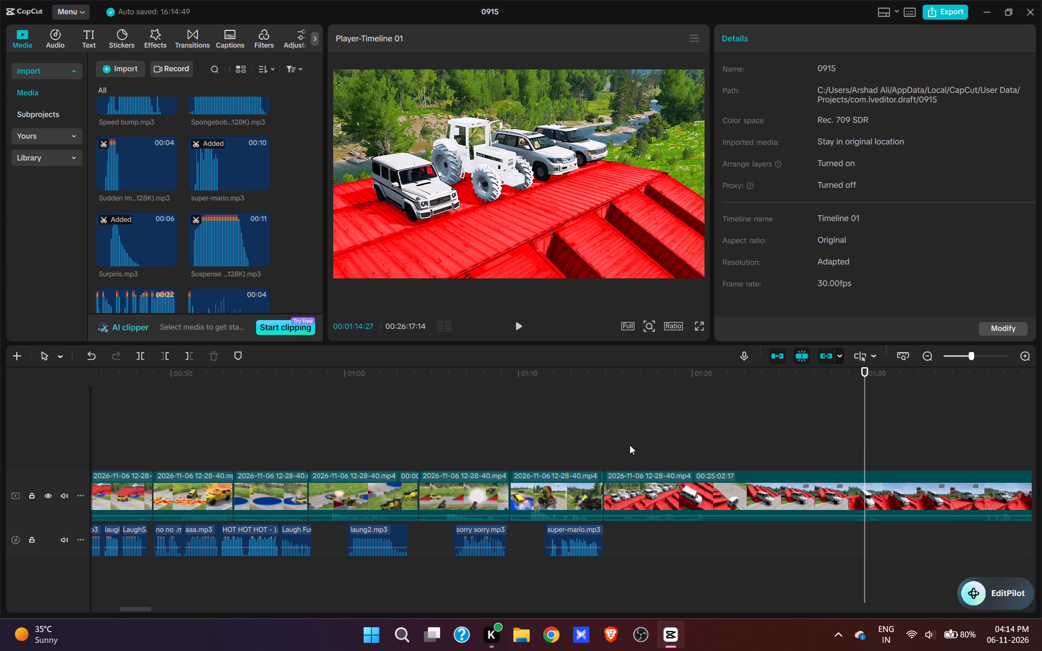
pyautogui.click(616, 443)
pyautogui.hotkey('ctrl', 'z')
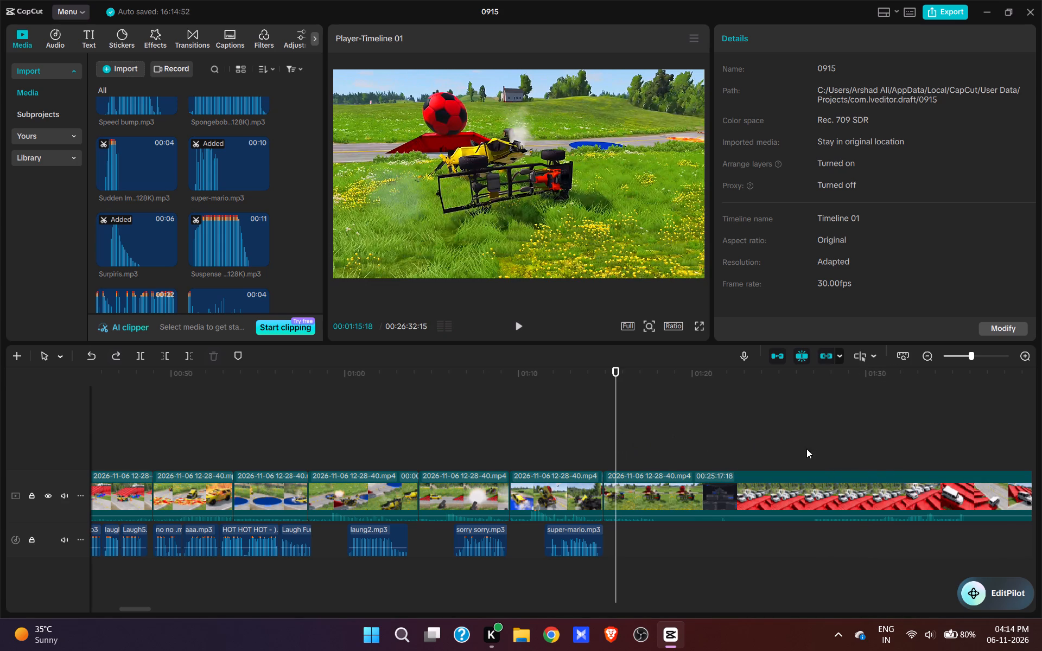
# Delete the footage after the split up to just before 00:01:30, where the white vehicles stand on the red ramp.
pyautogui.click(805, 437)
pyautogui.press('space')
pyautogui.moveTo(805, 437); pyautogui.dragTo(863, 437)
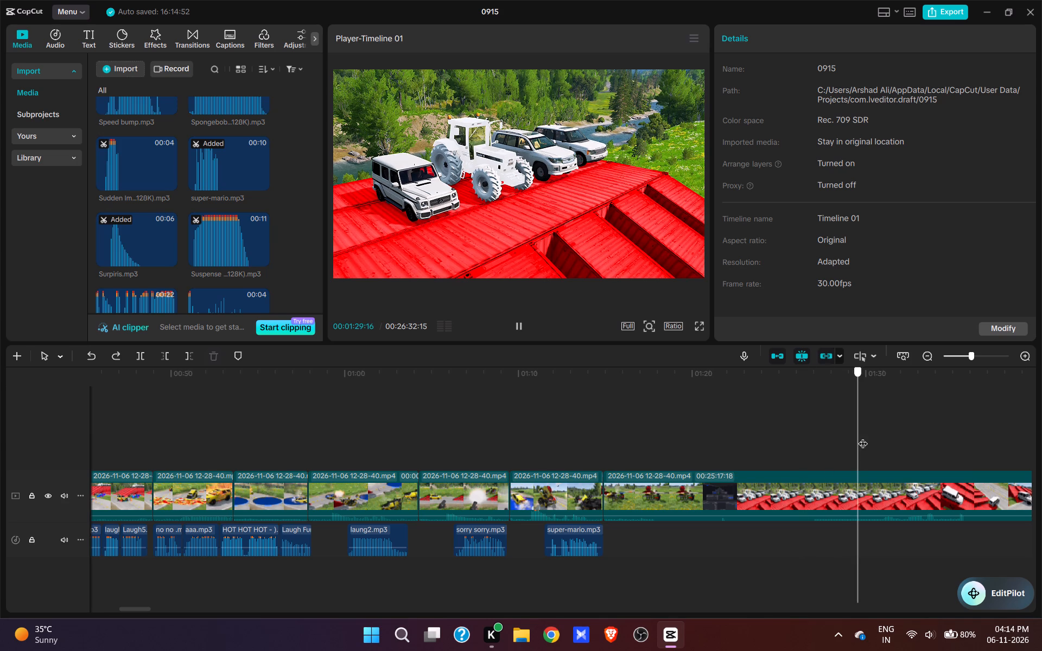
pyautogui.moveTo(863, 437); pyautogui.dragTo(863, 444)
pyautogui.press('q')
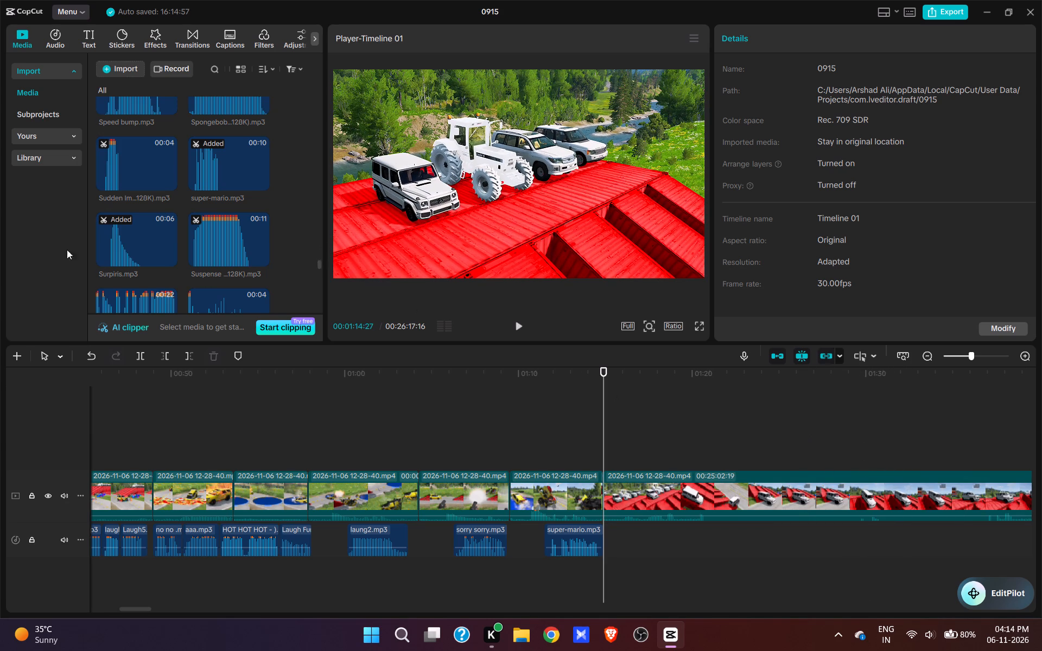
# Add the "Ok lets g... Game.mp3" voice clip to the audio track at 00:01:14:27, where the white vehicles' shot begins.
pyautogui.scroll(-2, 133, 209)
pyautogui.scroll(20, 134, 220)
pyautogui.scroll(17, 134, 220)
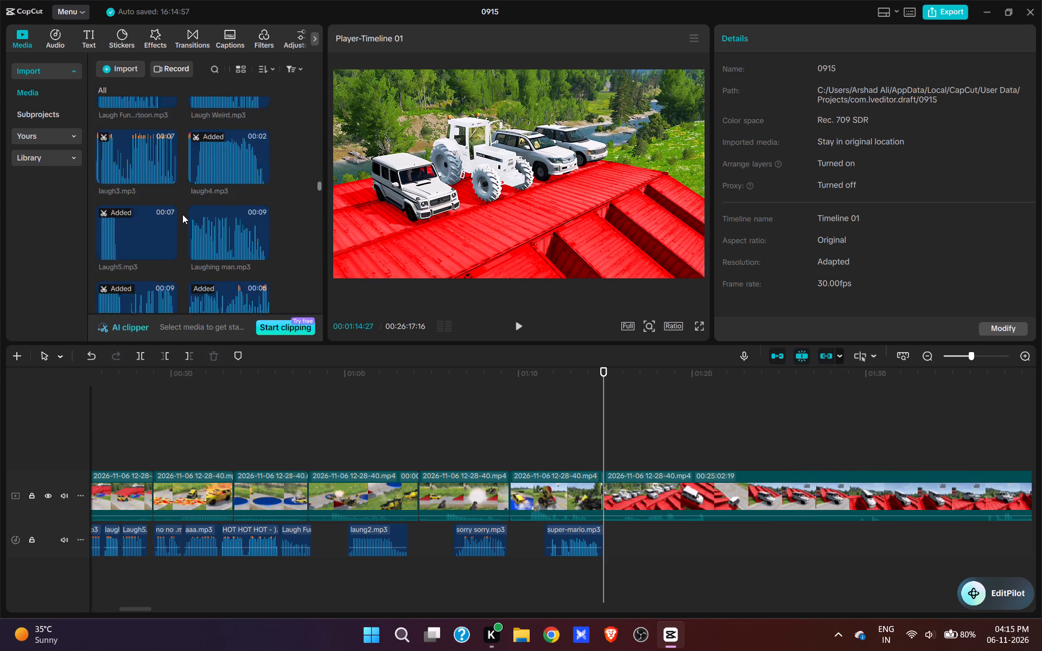
pyautogui.scroll(-19, 183, 213)
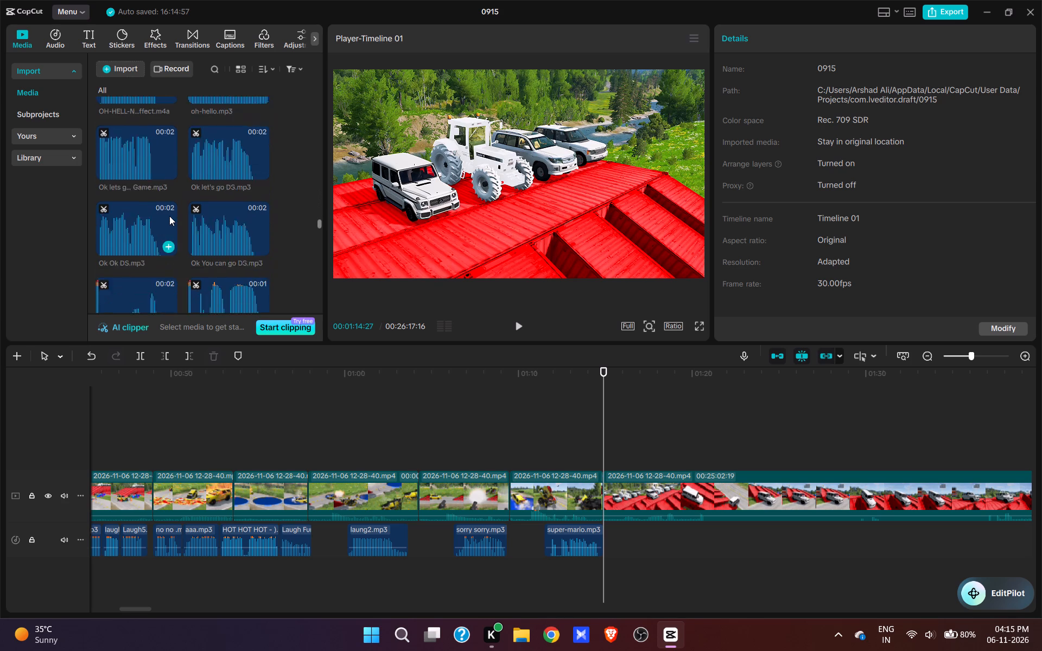
pyautogui.scroll(-9, 169, 216)
pyautogui.scroll(-19, 169, 216)
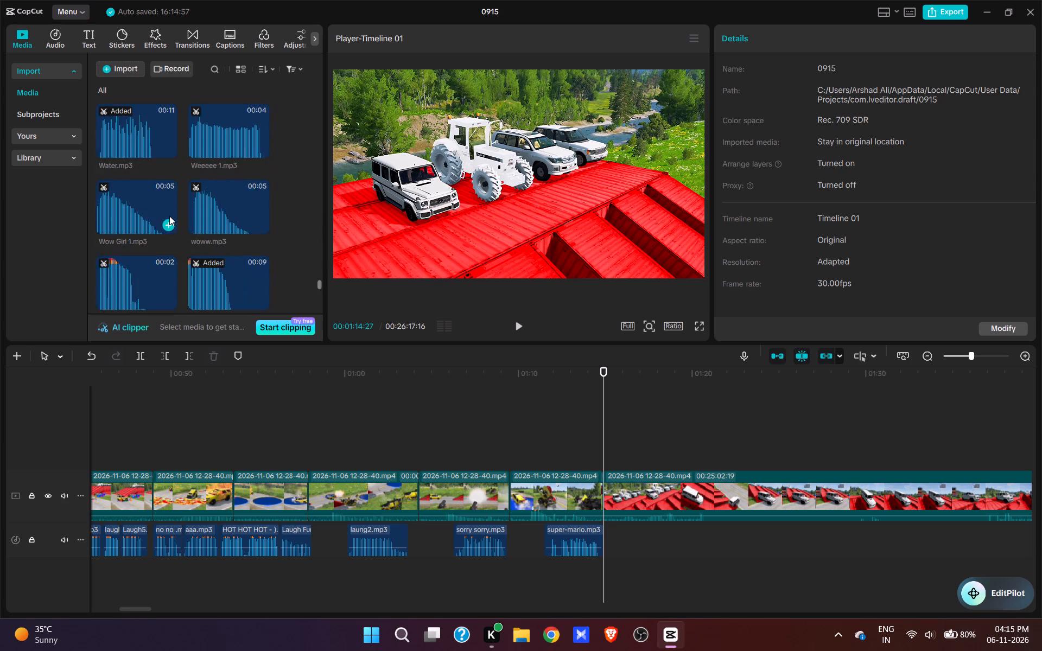
pyautogui.scroll(-8, 169, 216)
pyautogui.scroll(19, 171, 234)
pyautogui.scroll(10, 173, 237)
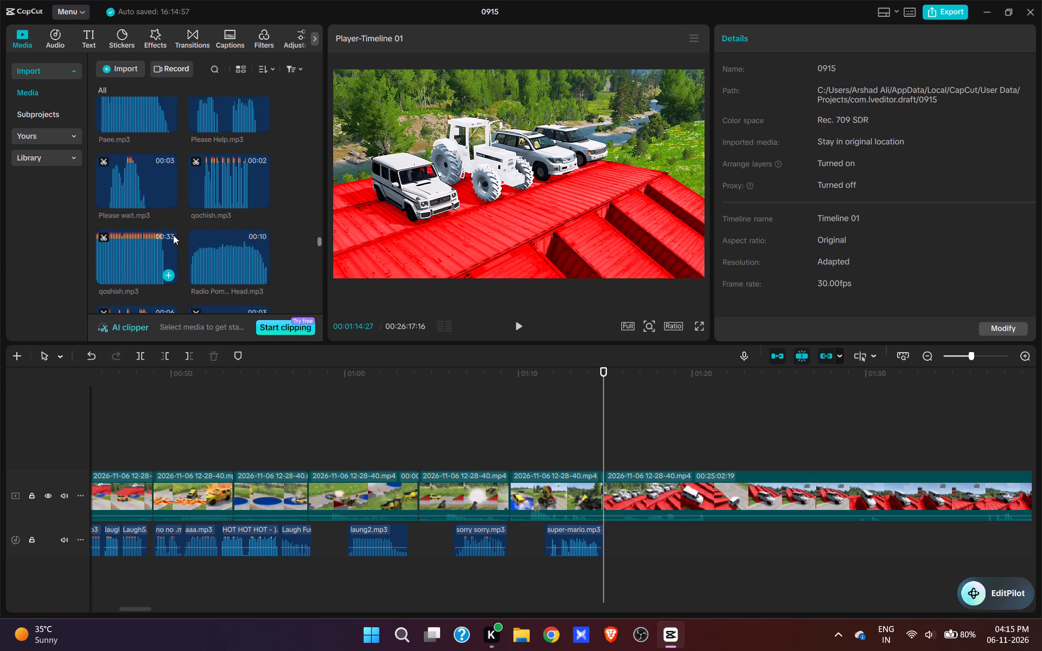
pyautogui.scroll(12, 173, 235)
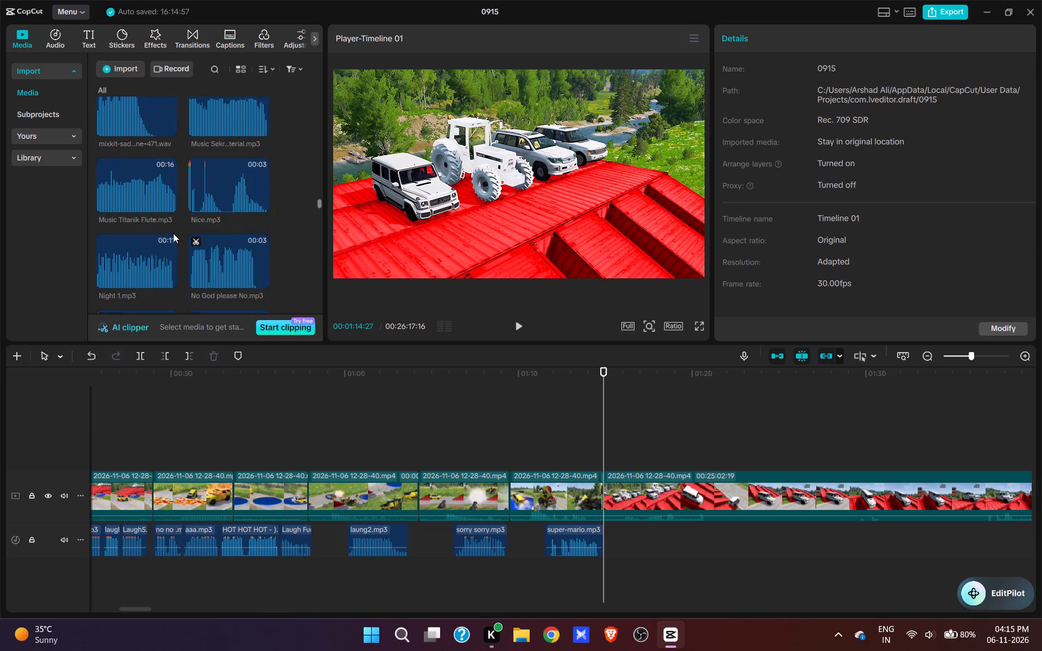
pyautogui.scroll(5, 173, 230)
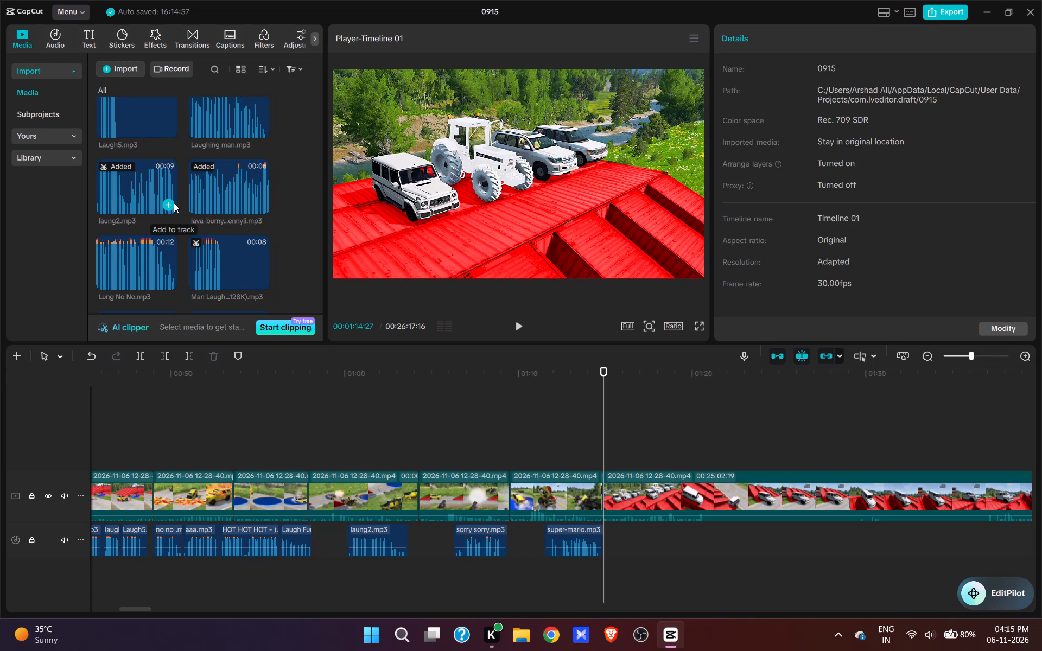
pyautogui.click(134, 193)
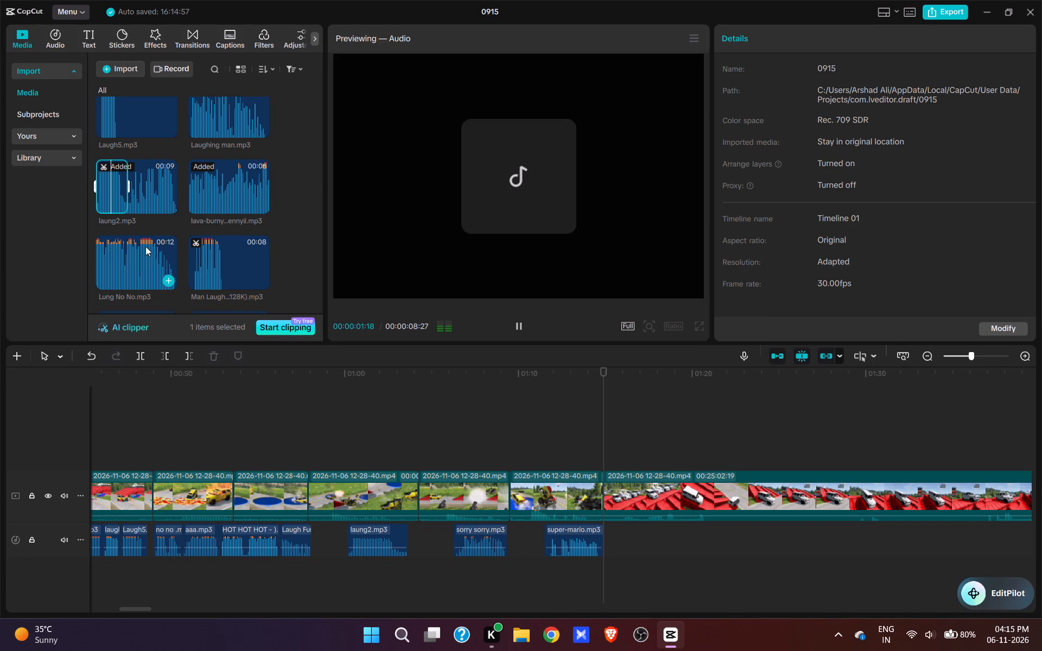
pyautogui.scroll(-7, 153, 222)
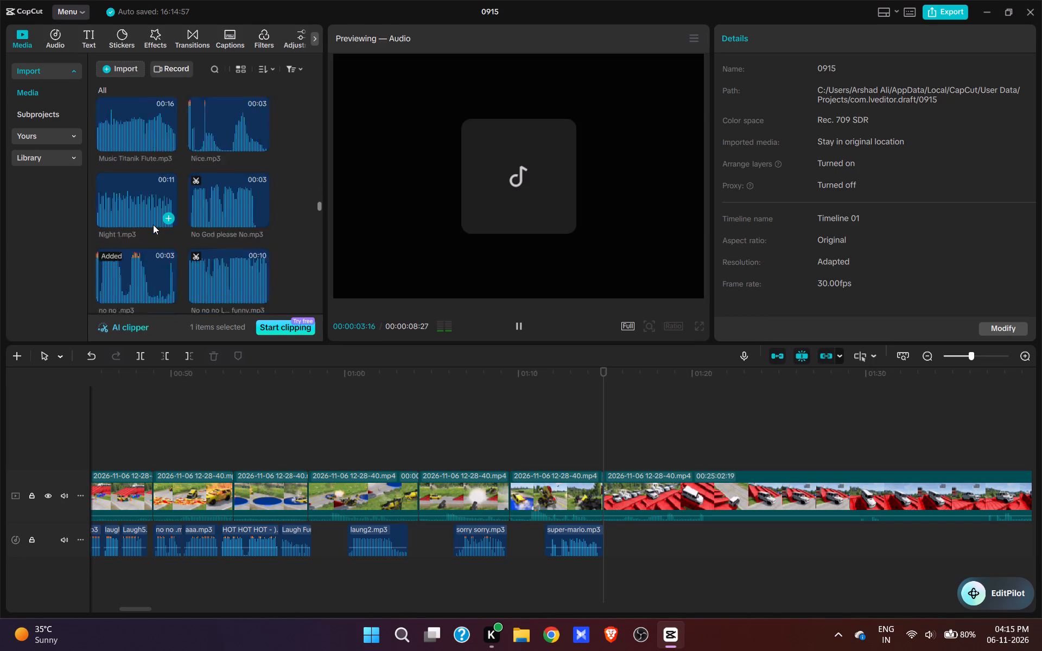
pyautogui.scroll(-7, 153, 225)
pyautogui.click(134, 178)
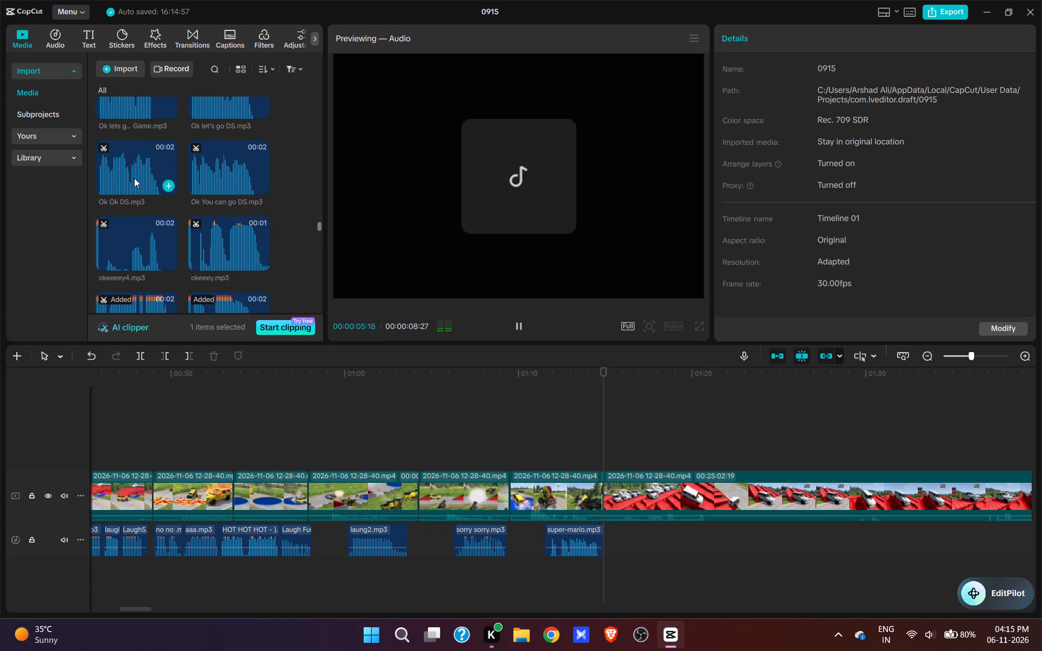
pyautogui.scroll(1, 131, 225)
pyautogui.click(124, 172)
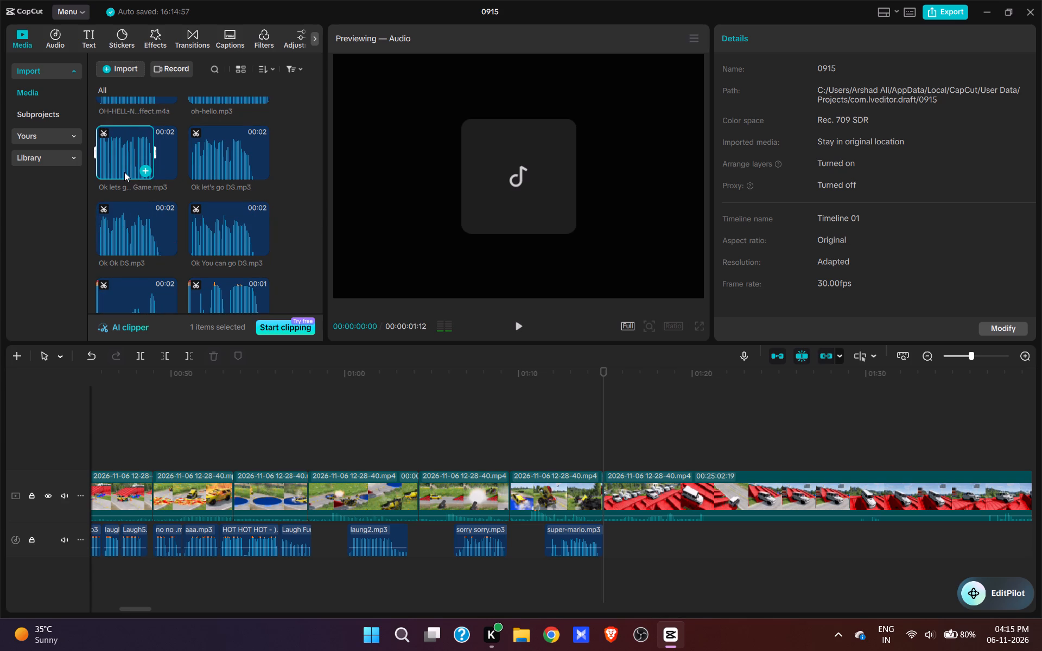
pyautogui.click(148, 168)
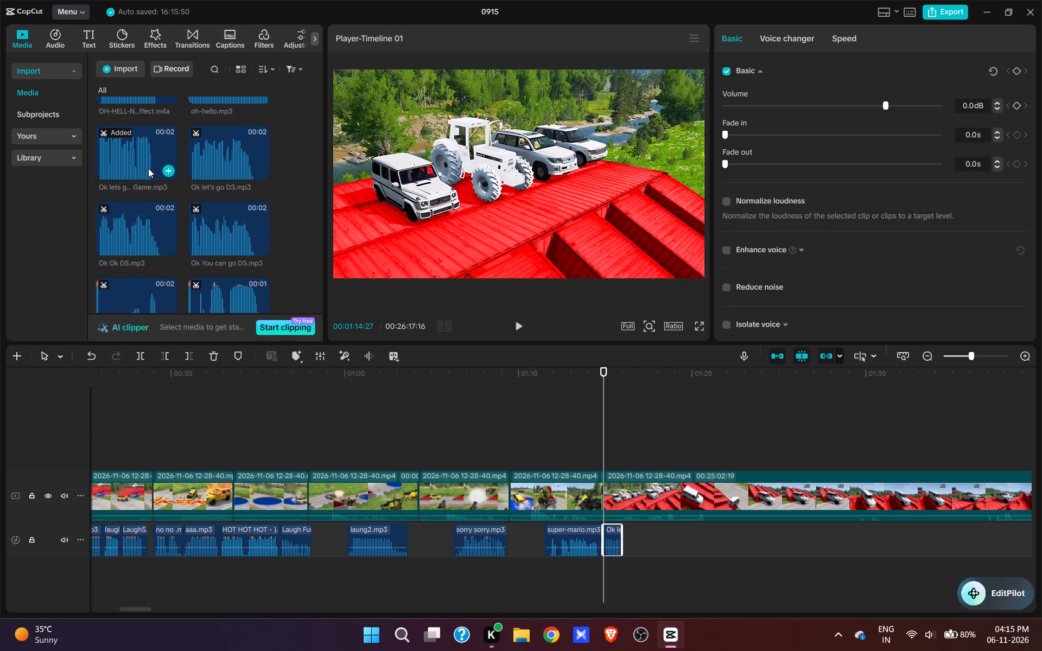
pyautogui.press('space')
pyautogui.press('space')
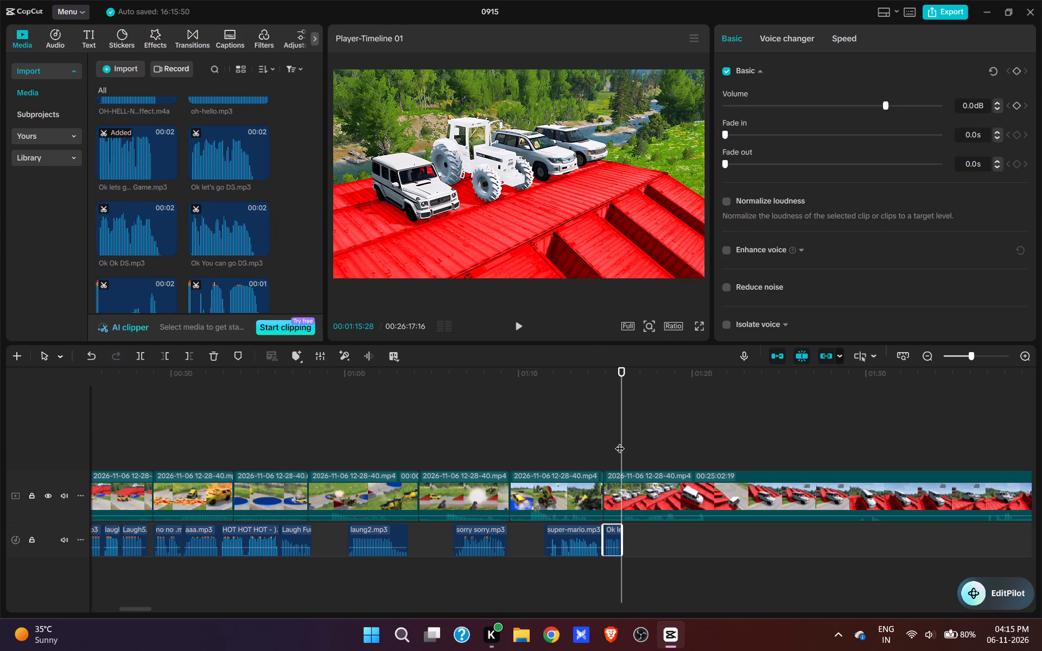
# Audition the nearby voice clips and add okeeey.mp3 to the audio track at 00:01:15:28, right after the "Ok lets g... Game.mp3" clip.
pyautogui.click(620, 442)
pyautogui.press('space')
pyautogui.click(623, 446)
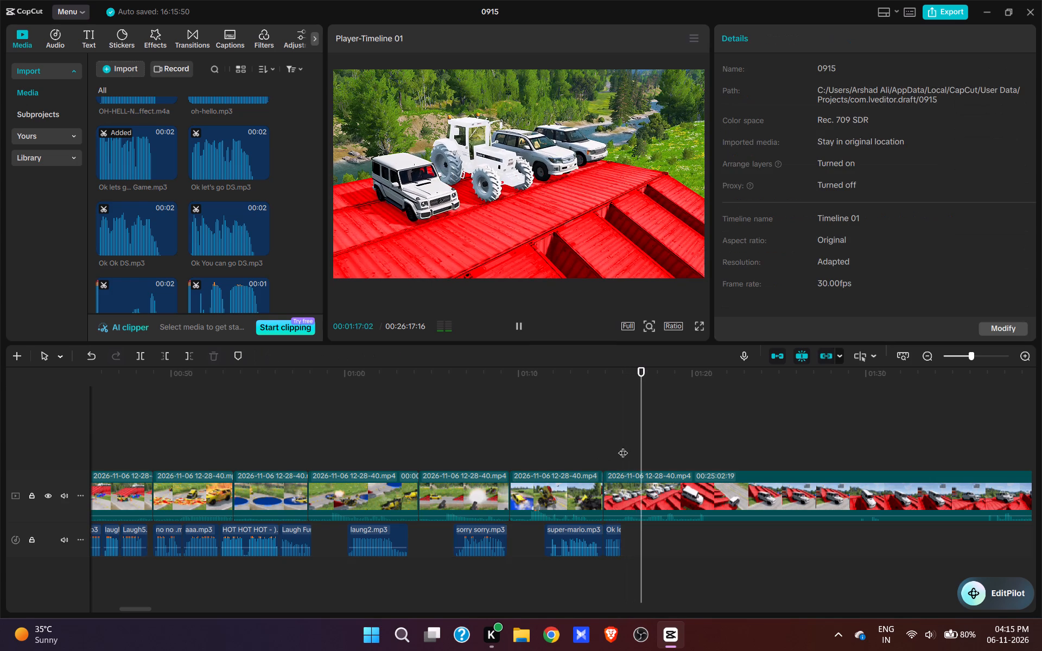
pyautogui.click(623, 446)
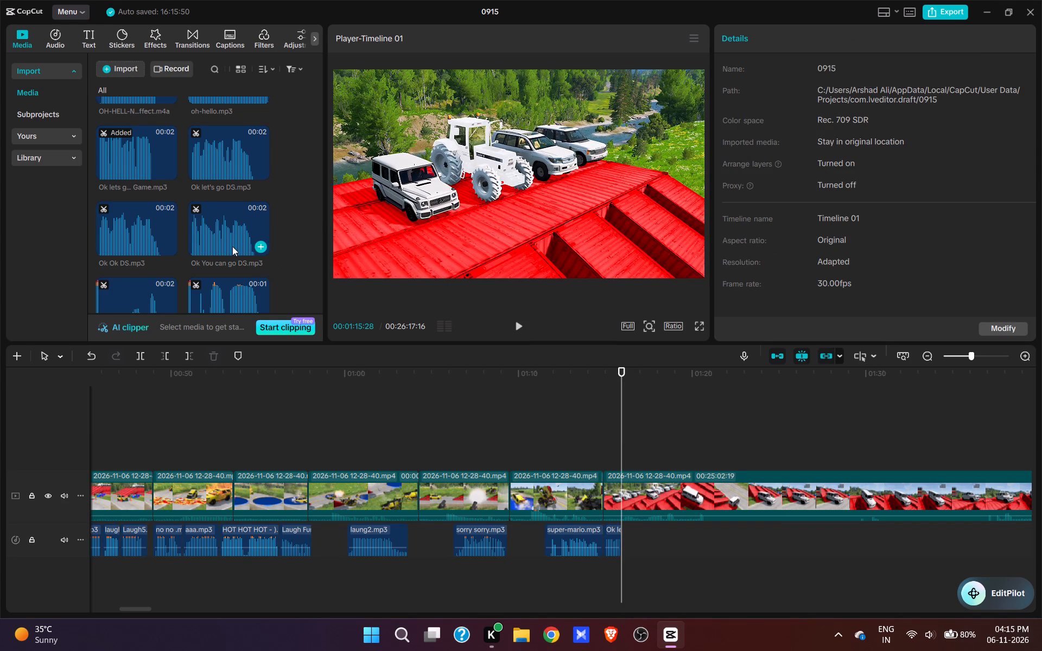
pyautogui.click(221, 214)
pyautogui.scroll(2, 227, 240)
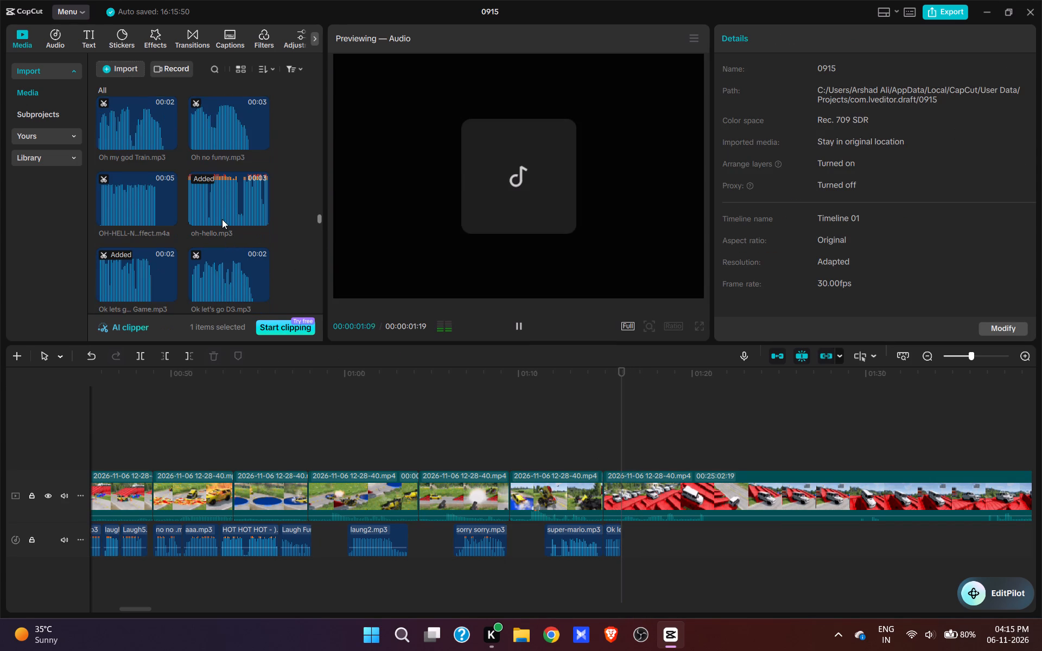
pyautogui.click(222, 219)
pyautogui.scroll(5, 222, 254)
pyautogui.scroll(-8, 223, 254)
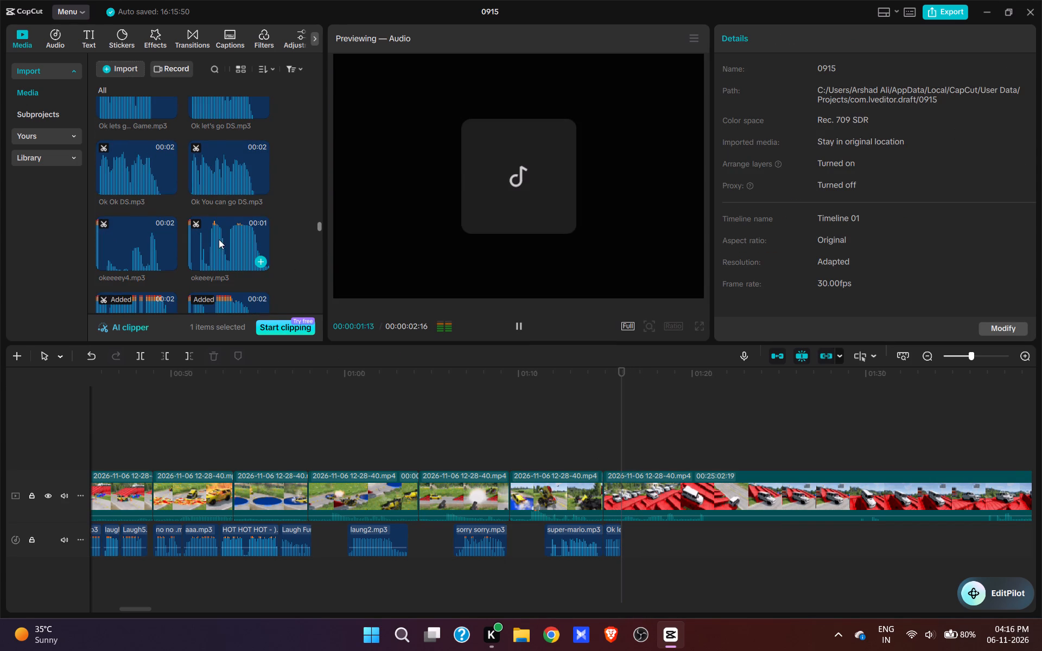
pyautogui.click(219, 238)
pyautogui.scroll(-1, 220, 237)
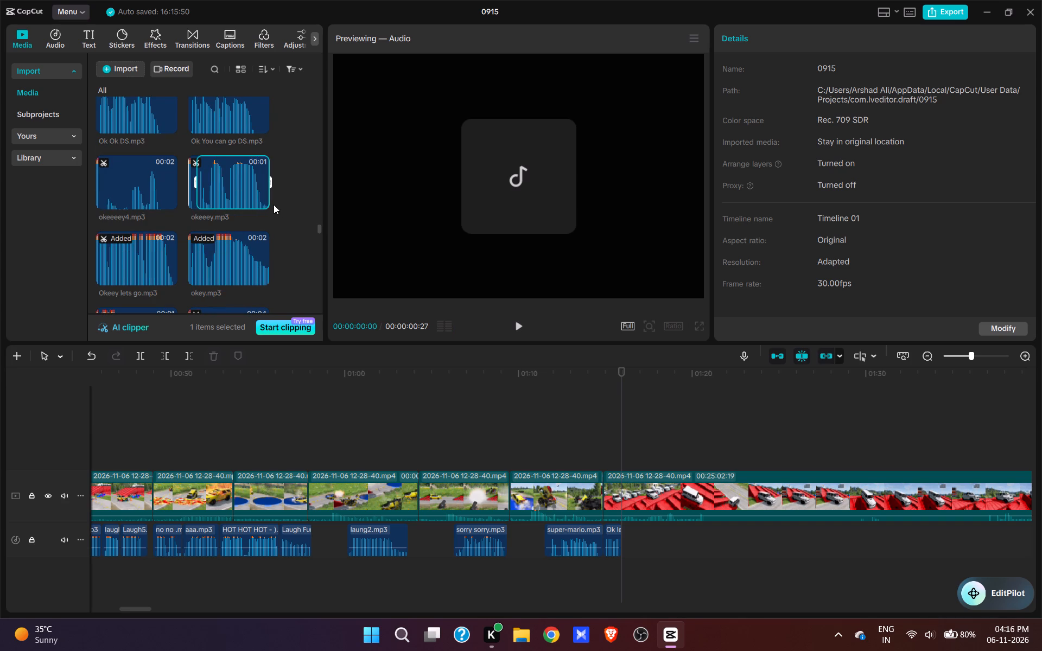
pyautogui.click(259, 202)
# Play back the footage after okeeey.mp3, checking where the white SUV drives down the red ramp.
pyautogui.press('space')
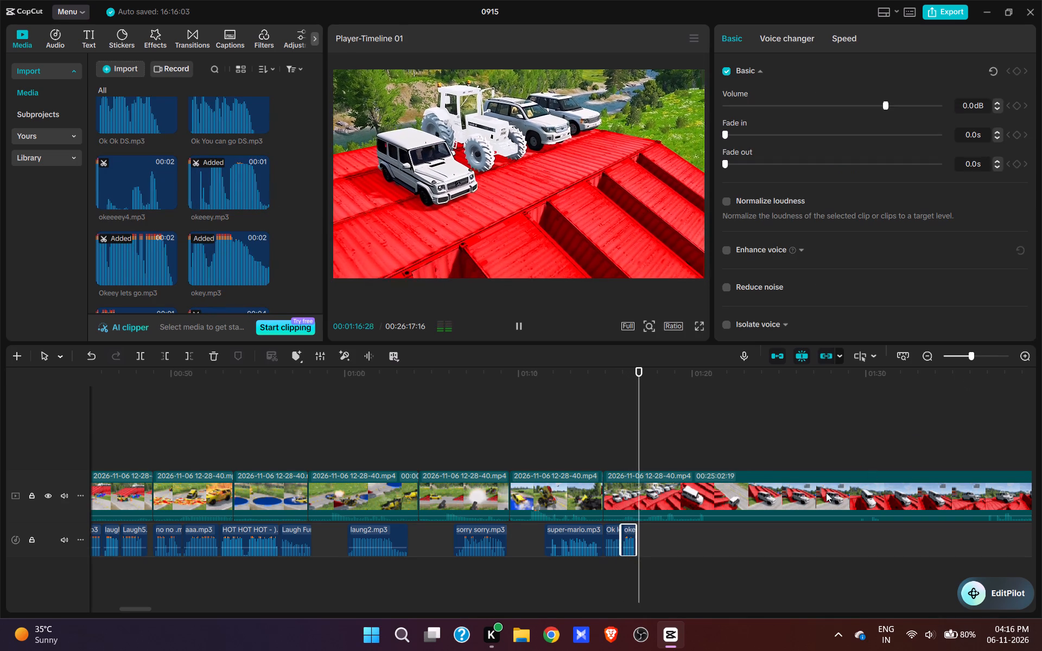
pyautogui.press('space')
pyautogui.press('space')
pyautogui.press('space')
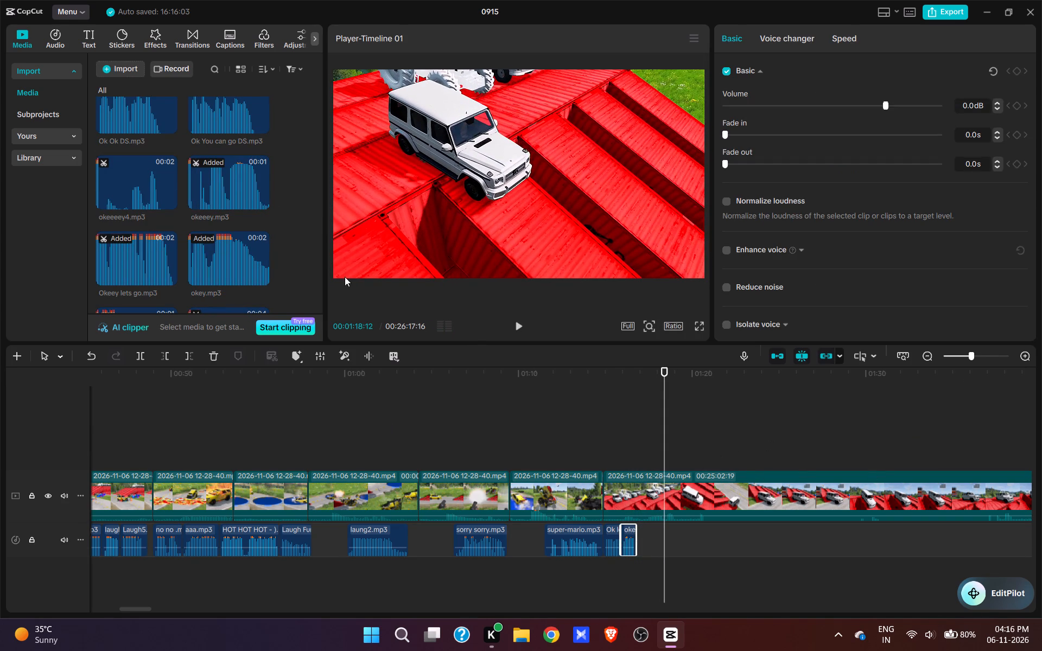
pyautogui.press('space')
pyautogui.click(851, 458)
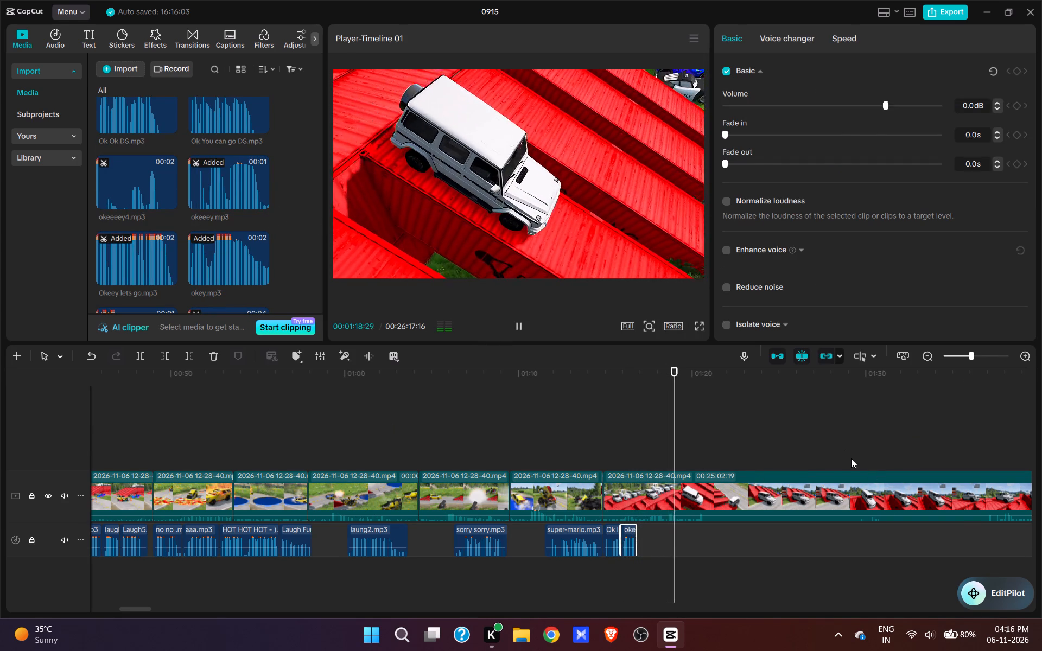
pyautogui.press('space')
pyautogui.press('space')
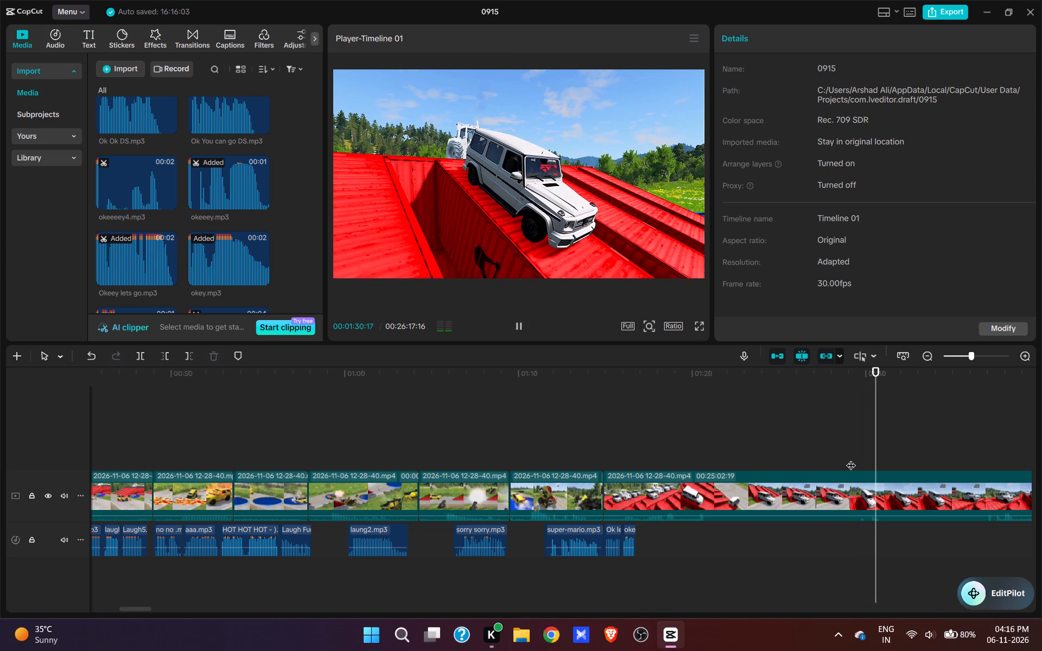
pyautogui.click(677, 450)
pyautogui.press('space')
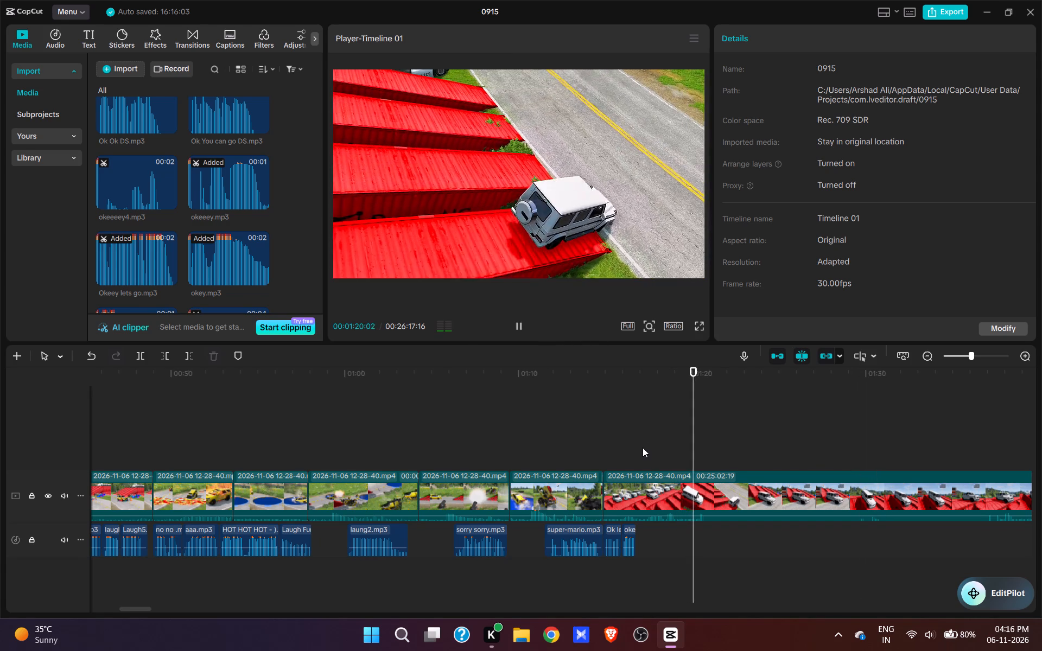
pyautogui.press('space')
# Add zina.mp3 to the audio track at 00:01:16:23, directly after okeeey.mp3.
pyautogui.click(643, 441)
pyautogui.moveTo(643, 441); pyautogui.dragTo(638, 440)
pyautogui.scroll(-14, 251, 222)
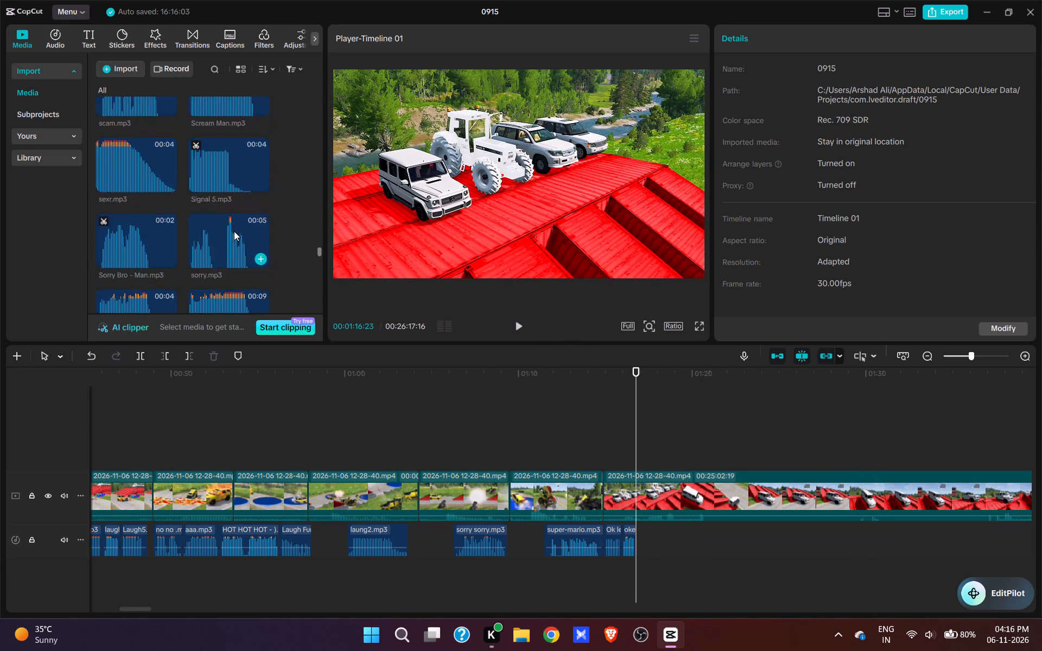
pyautogui.scroll(-7, 234, 231)
pyautogui.scroll(-17, 183, 253)
pyautogui.scroll(4, 183, 246)
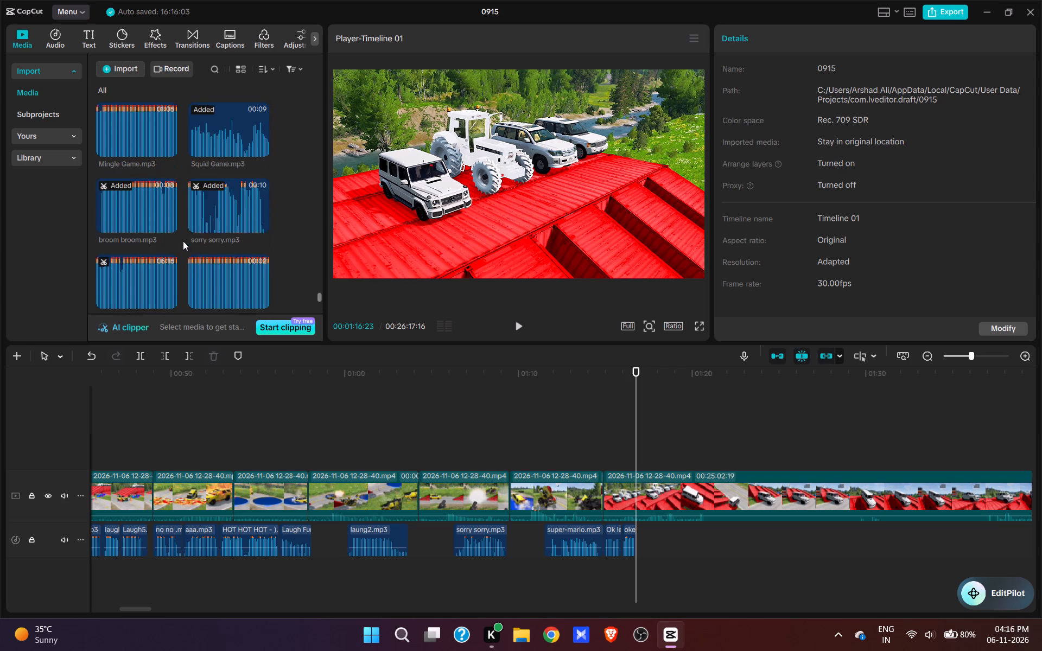
pyautogui.scroll(-1, 183, 246)
pyautogui.scroll(3, 166, 238)
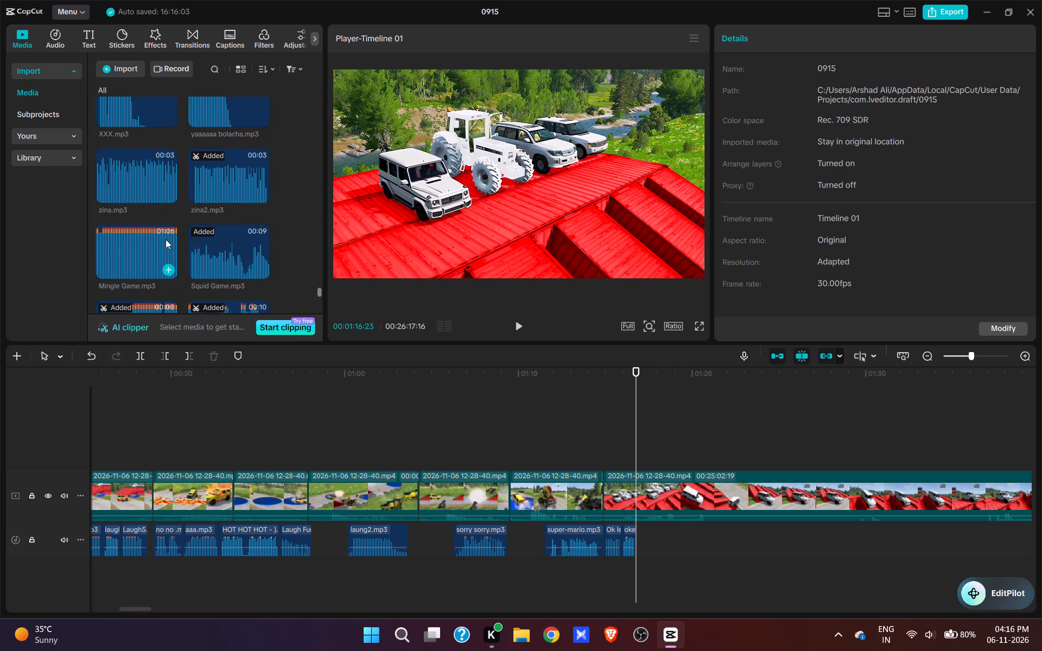
pyautogui.click(170, 193)
# Play through the zina.mp3 section and split the gameplay clip at 00:01:20:16, where the white SUV reaches the road.
pyautogui.press('space')
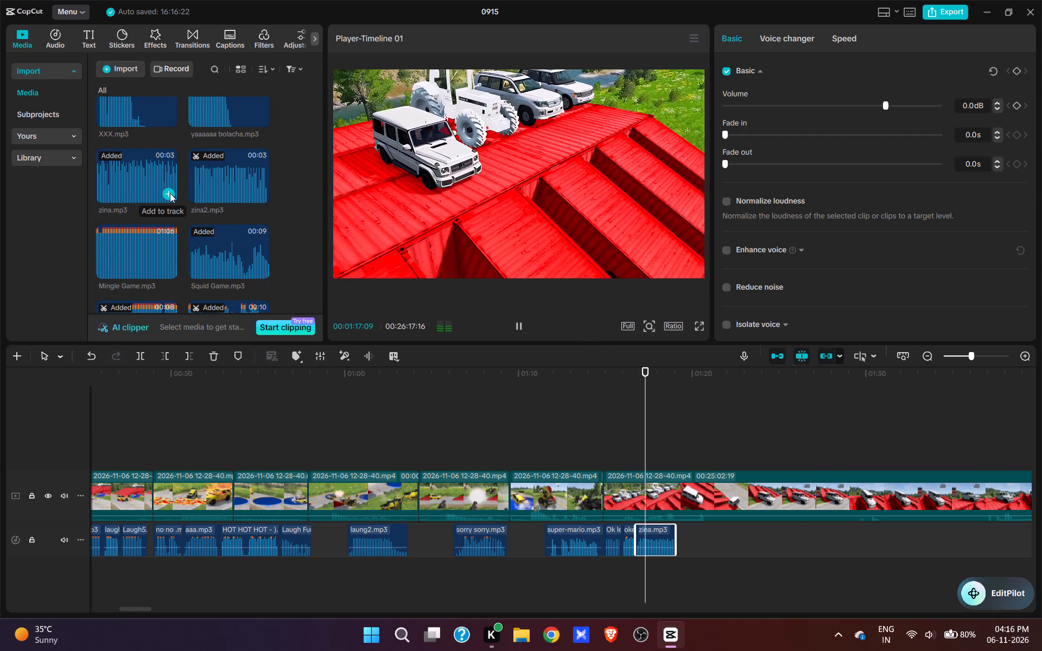
pyautogui.press('space')
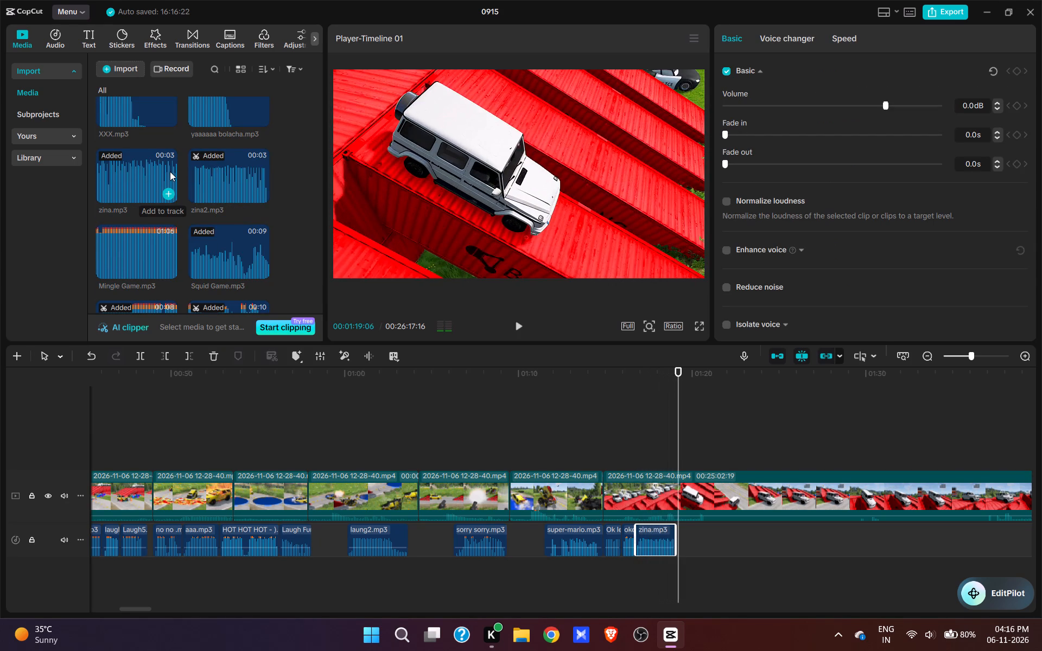
pyautogui.press('space')
pyautogui.press('space')
pyautogui.press('space')
pyautogui.press('space')
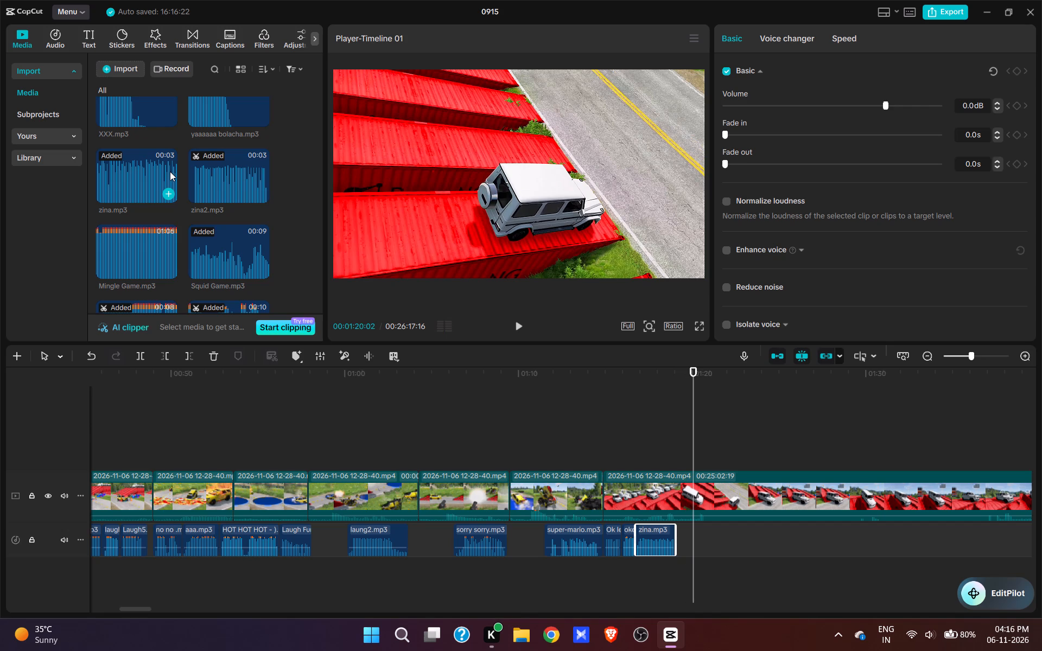
pyautogui.press('space')
pyautogui.press('space')
pyautogui.press('space')
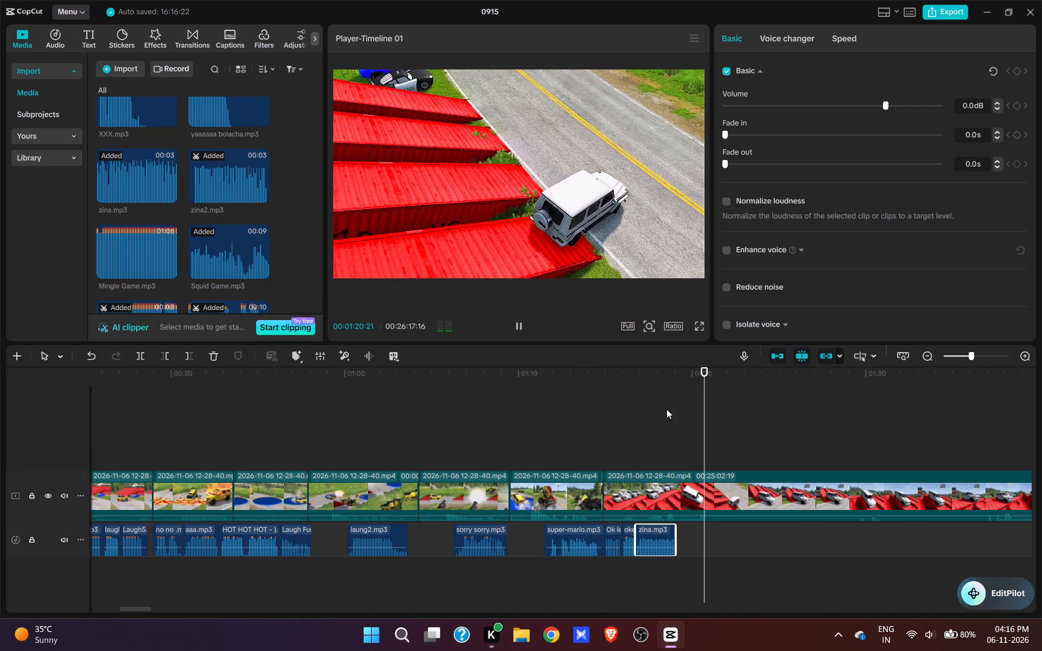
pyautogui.click(679, 458)
pyautogui.press('space')
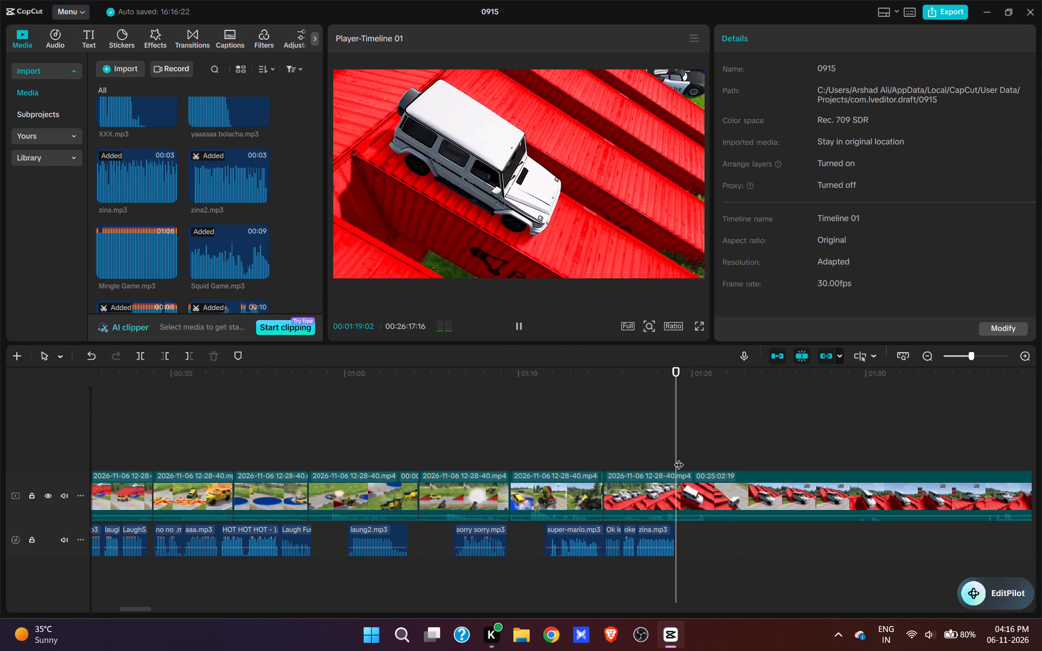
pyautogui.press('space')
pyautogui.press('space')
pyautogui.press('space')
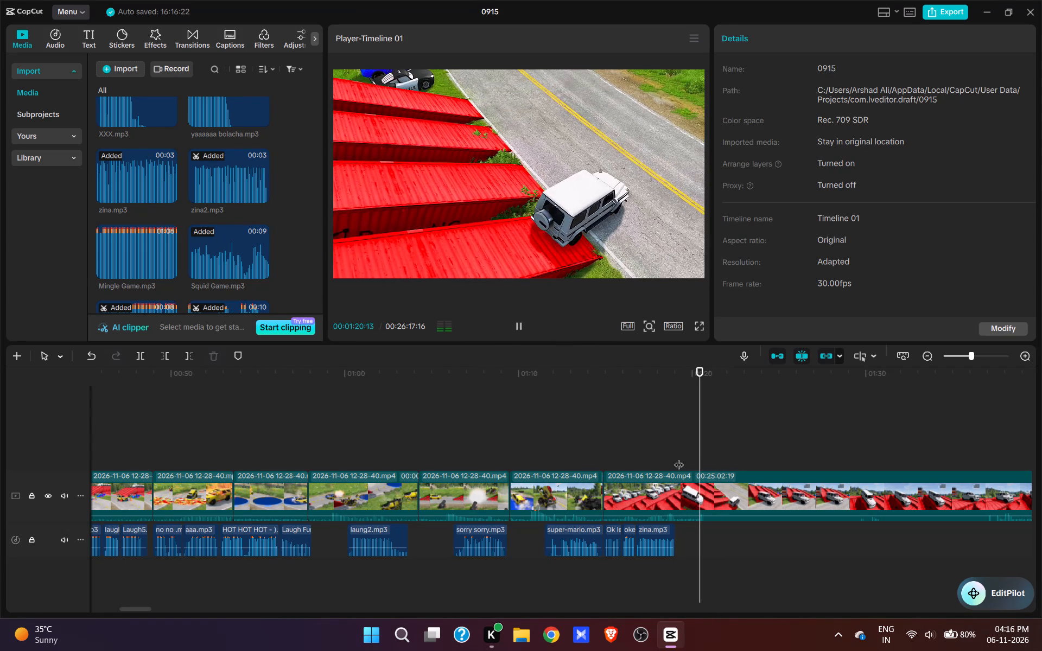
pyautogui.write('w')
# Delete the footage from the 00:01:20:16 split to just past 00:01:37, where the front view shows the SUV descending the ramp.
pyautogui.click(649, 458)
pyautogui.press('space')
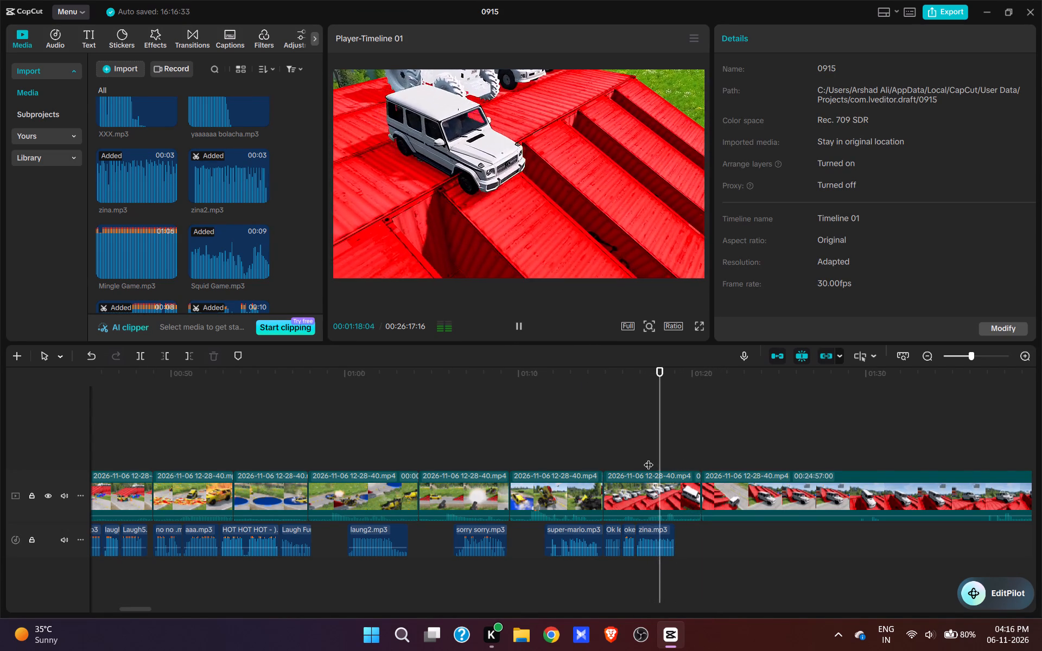
pyautogui.click(849, 446)
pyautogui.press('space')
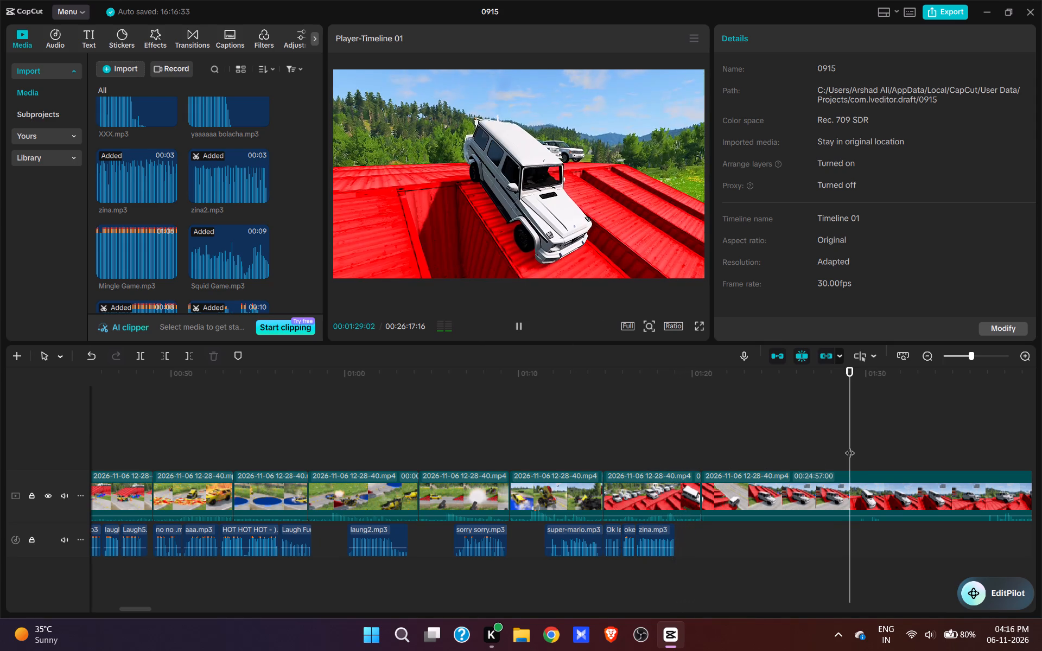
pyautogui.press('space')
pyautogui.click(974, 449)
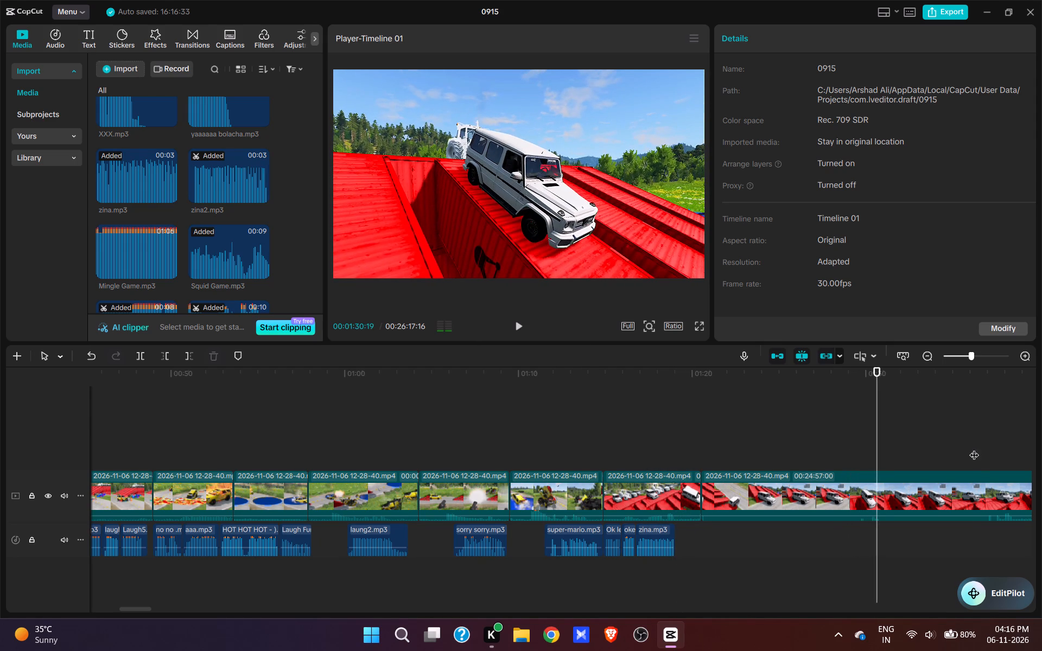
pyautogui.press('space')
pyautogui.moveTo(907, 496); pyautogui.dragTo(754, 564)
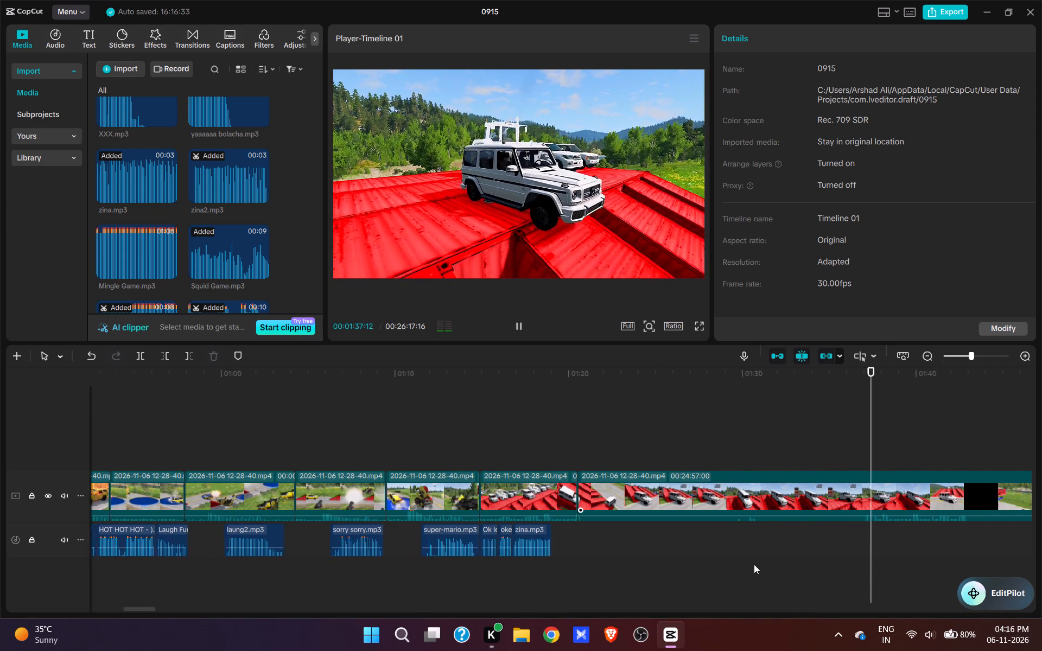
pyautogui.moveTo(754, 564); pyautogui.dragTo(750, 566)
pyautogui.press('space')
pyautogui.press('space')
pyautogui.press('space')
pyautogui.write('q')
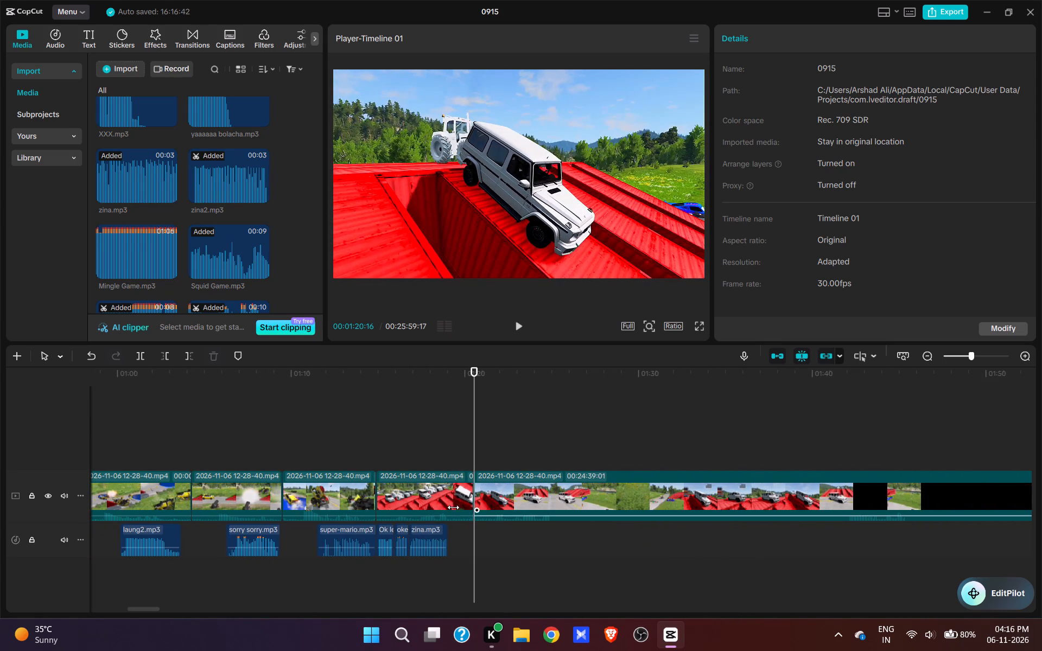
# Split the overhead SUV shot at 00:01:19:13 and delete the short piece between there and the front-view shot.
pyautogui.click(442, 443)
pyautogui.press('space')
pyautogui.press('space')
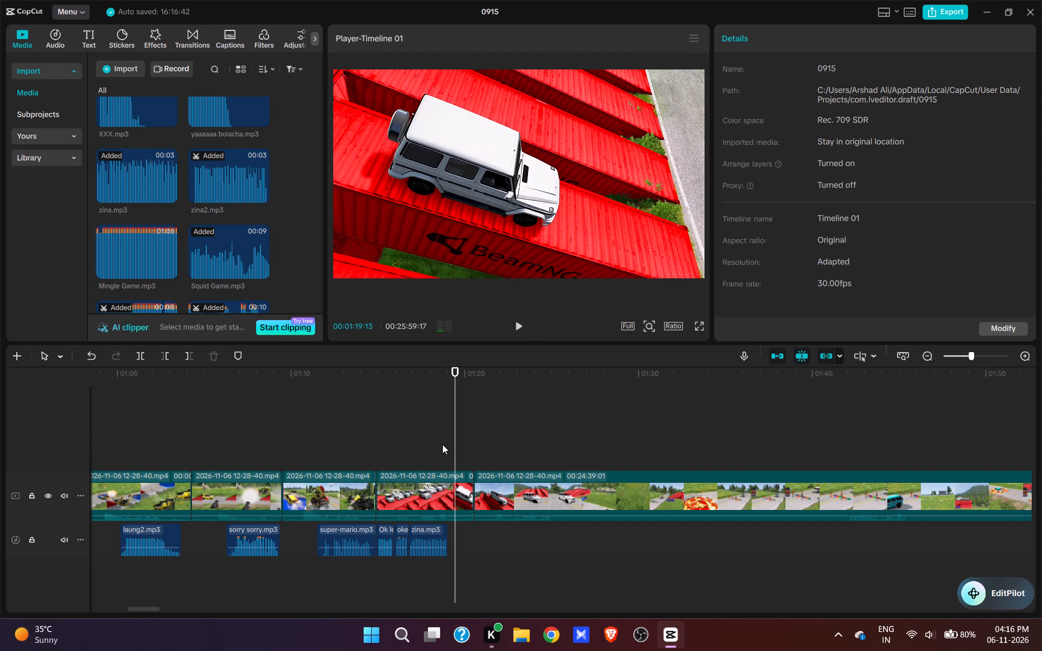
pyautogui.press('w')
pyautogui.press('d')
pyautogui.click(474, 502)
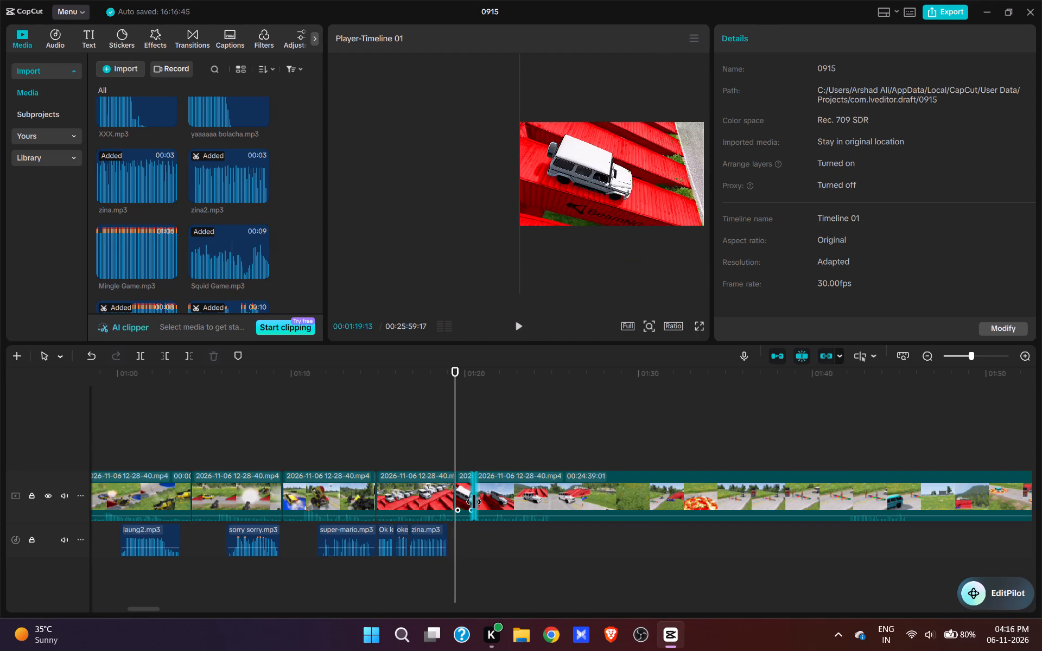
pyautogui.click(464, 495)
pyautogui.press('d')
# Play back the white vehicles' shot through the new cut, checking the voice clips and the change to the front view.
pyautogui.press('space')
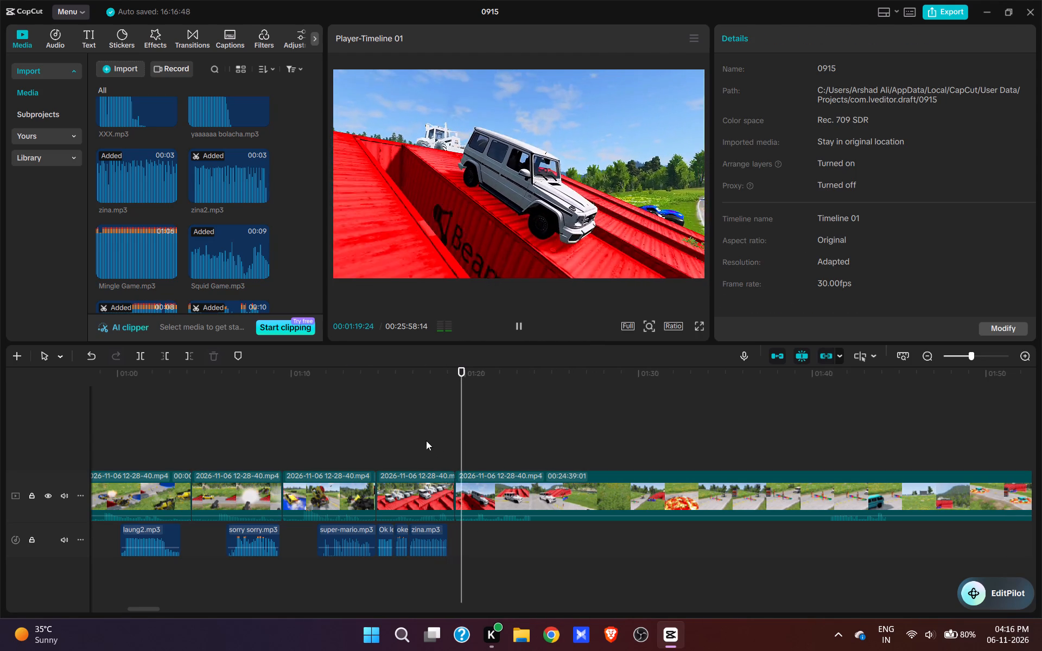
pyautogui.click(426, 441)
pyautogui.press('space')
pyautogui.press('space')
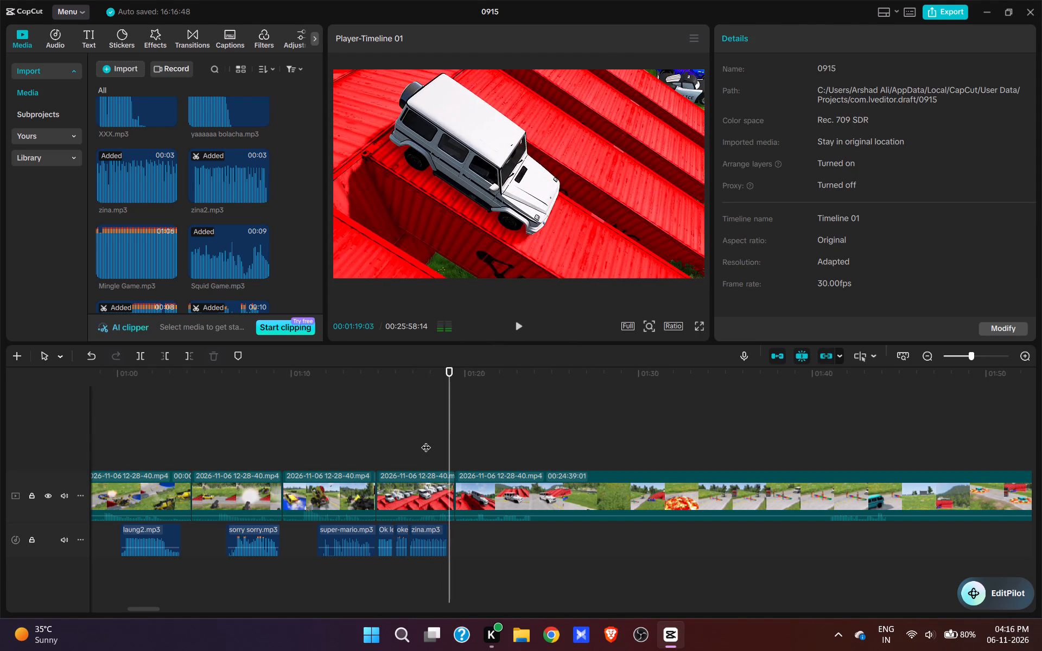
pyautogui.click(404, 441)
pyautogui.press('space')
pyautogui.click(390, 450)
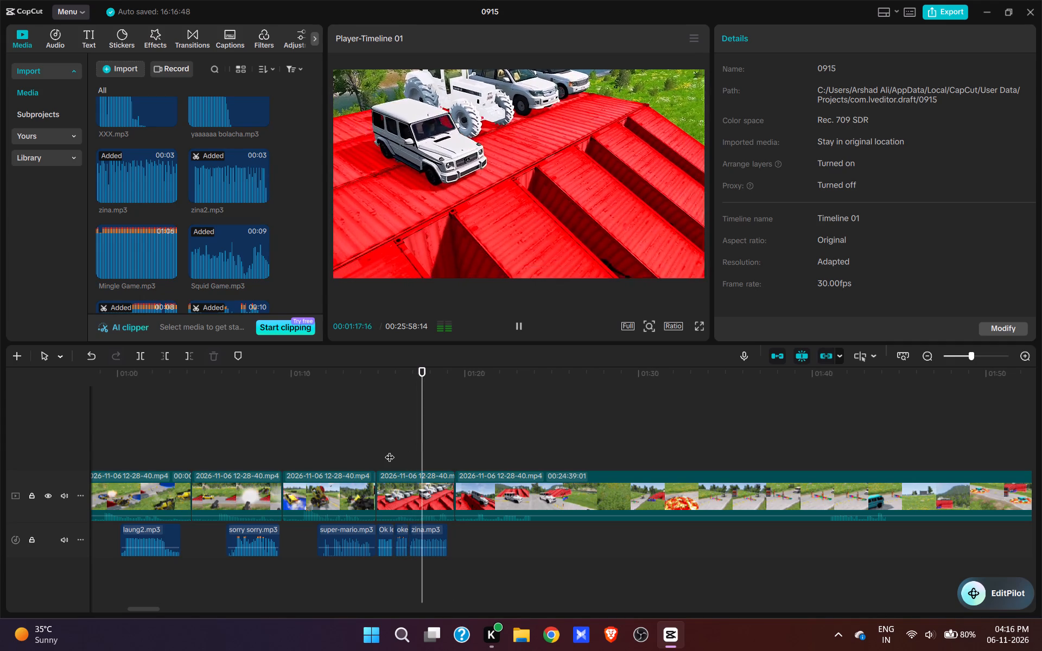
pyautogui.press('space')
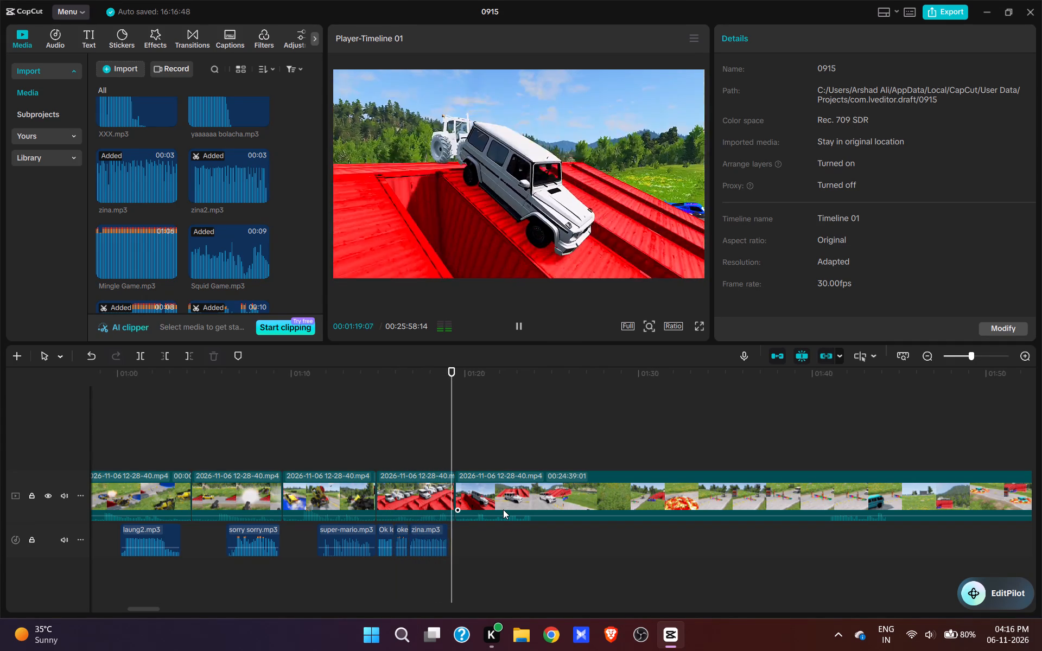
pyautogui.press('space')
# Add broom broom.mp3 to the audio track at 00:01:19:13, where the front view of the SUV begins.
pyautogui.click(454, 448)
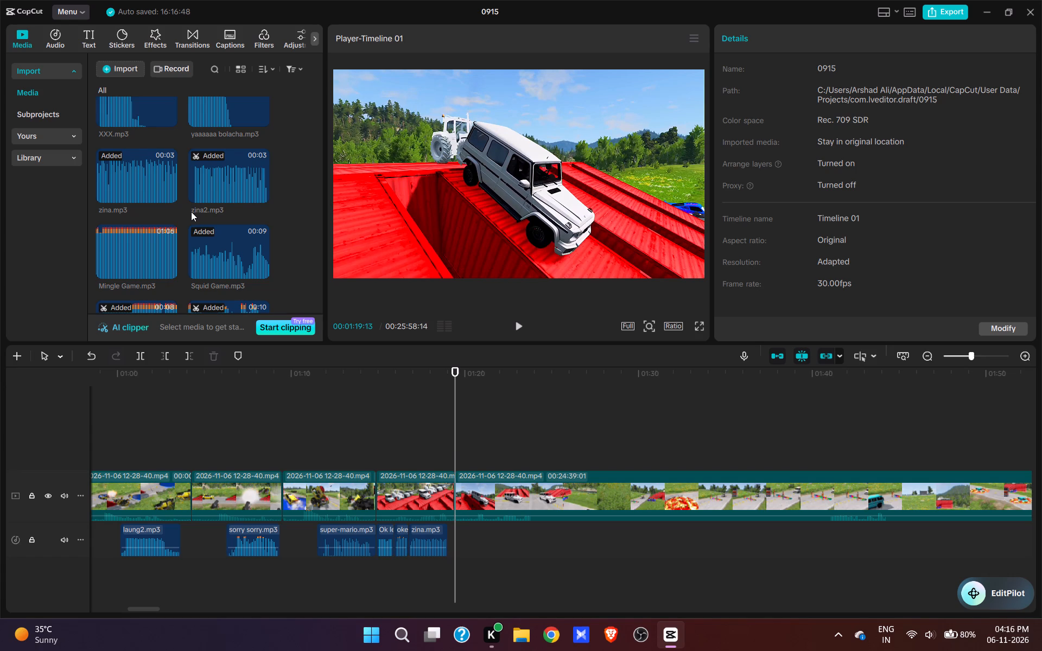
pyautogui.scroll(1, 191, 212)
pyautogui.scroll(-5, 191, 213)
pyautogui.scroll(1, 166, 194)
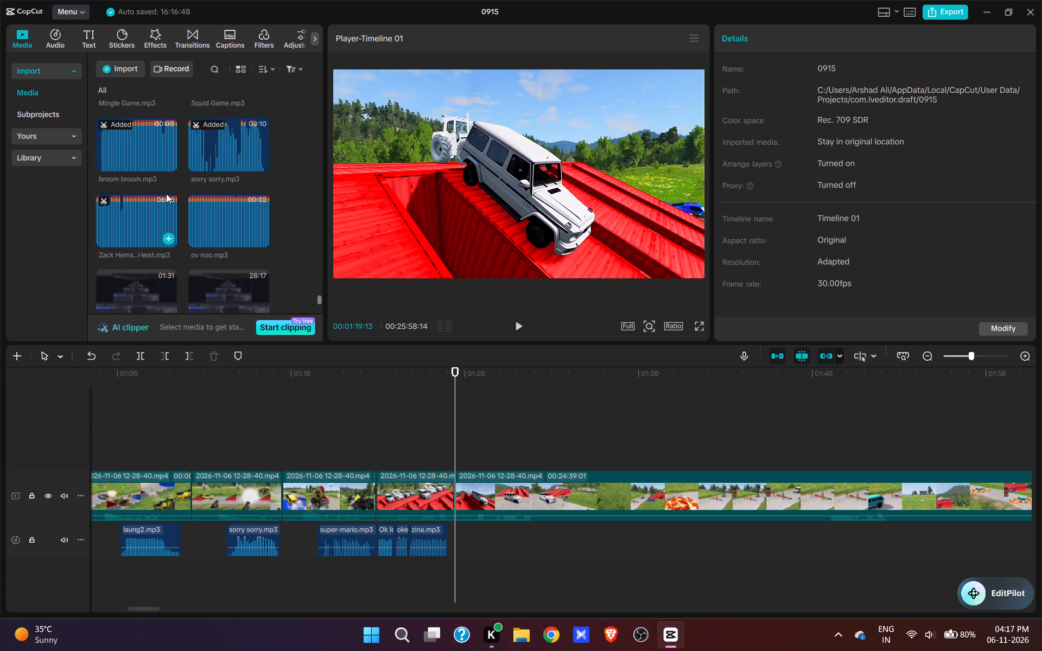
pyautogui.click(170, 163)
# Play back the front view of the SUV descending the ramp, checking broom broom.mp3 against the picture.
pyautogui.press('space')
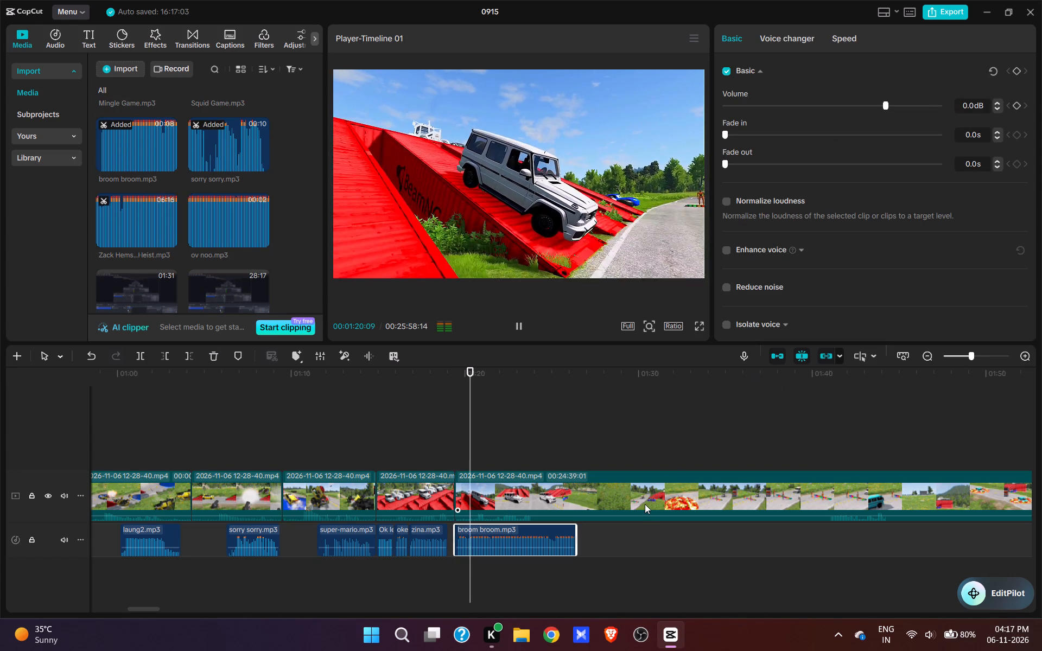
pyautogui.press('space')
pyautogui.press('space')
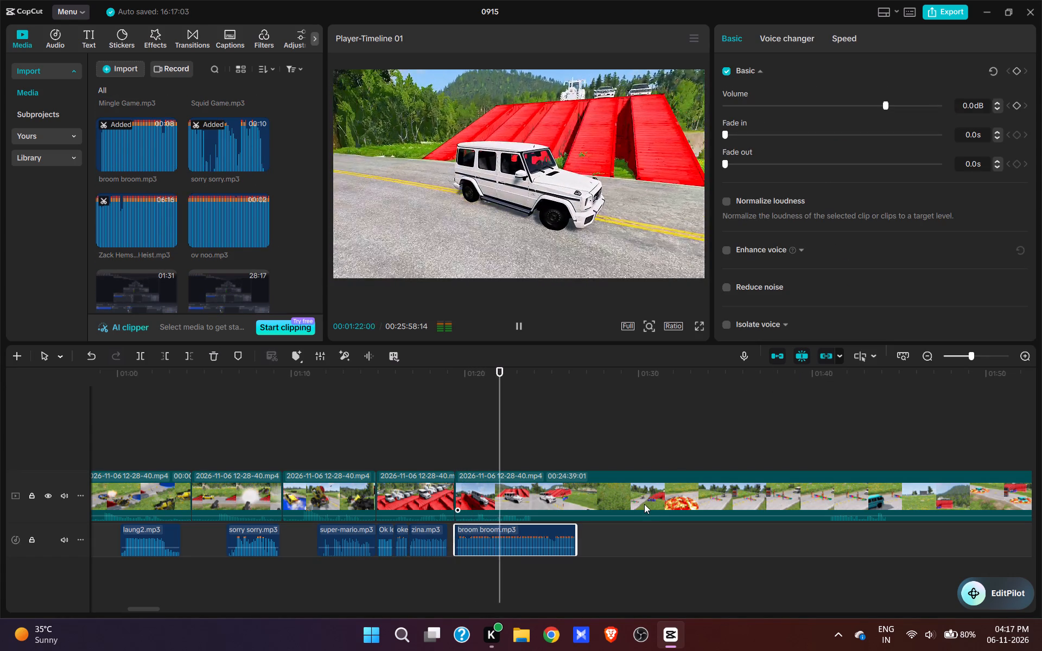
pyautogui.press('space')
pyautogui.press('space')
pyautogui.press('space')
pyautogui.press('space')
pyautogui.press('space')
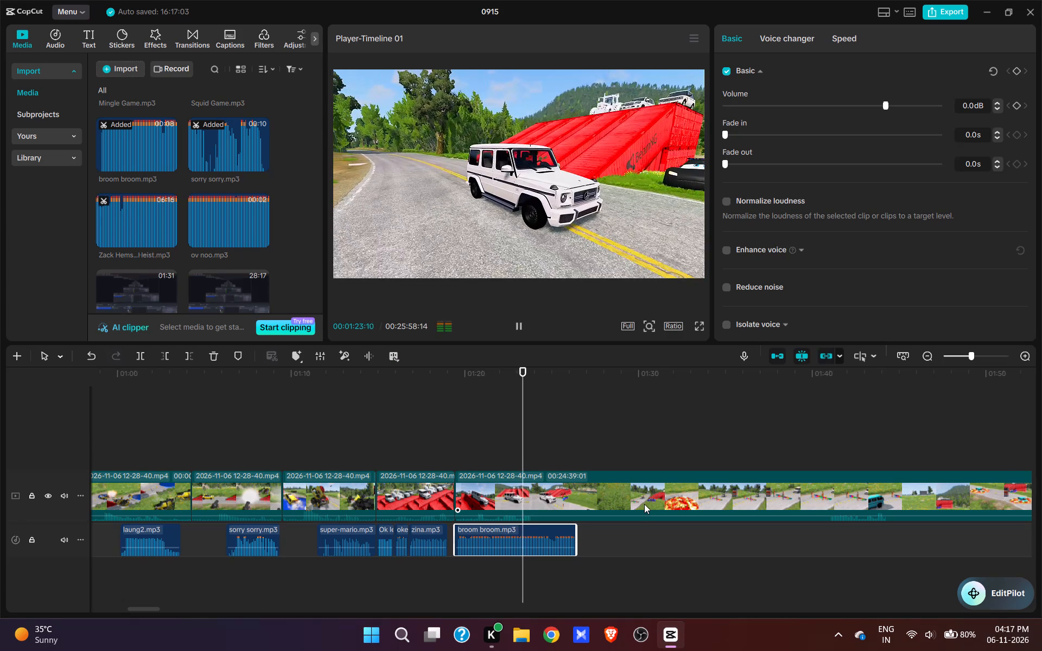
pyautogui.press('space')
pyautogui.press('space')
pyautogui.press('space')
pyautogui.press('space')
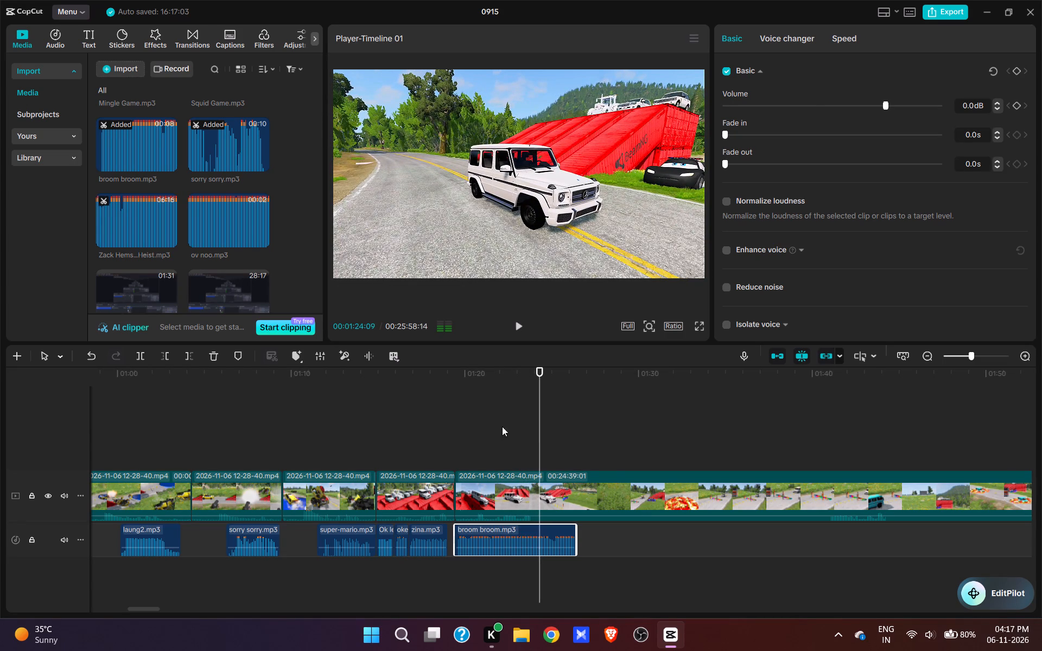
# Split the video at 00:01:23:14, where the white SUV drives along the road away from the ramp.
pyautogui.click(529, 441)
pyautogui.click(517, 439)
pyautogui.press('space')
pyautogui.press('space')
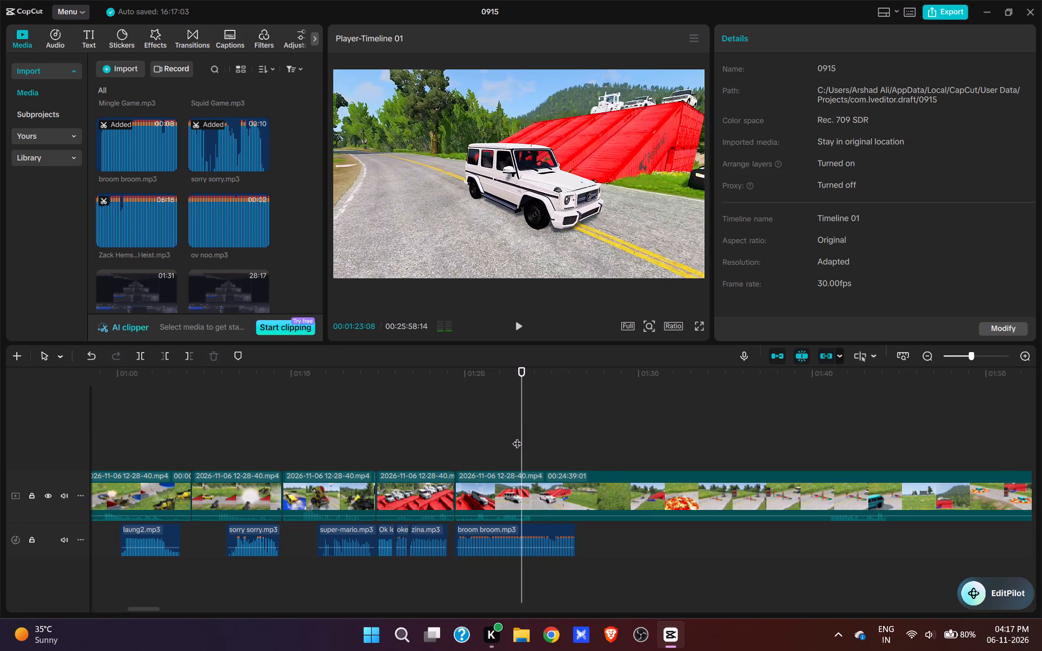
pyautogui.press('space')
pyautogui.press('space')
pyautogui.click(529, 485)
pyautogui.press('w')
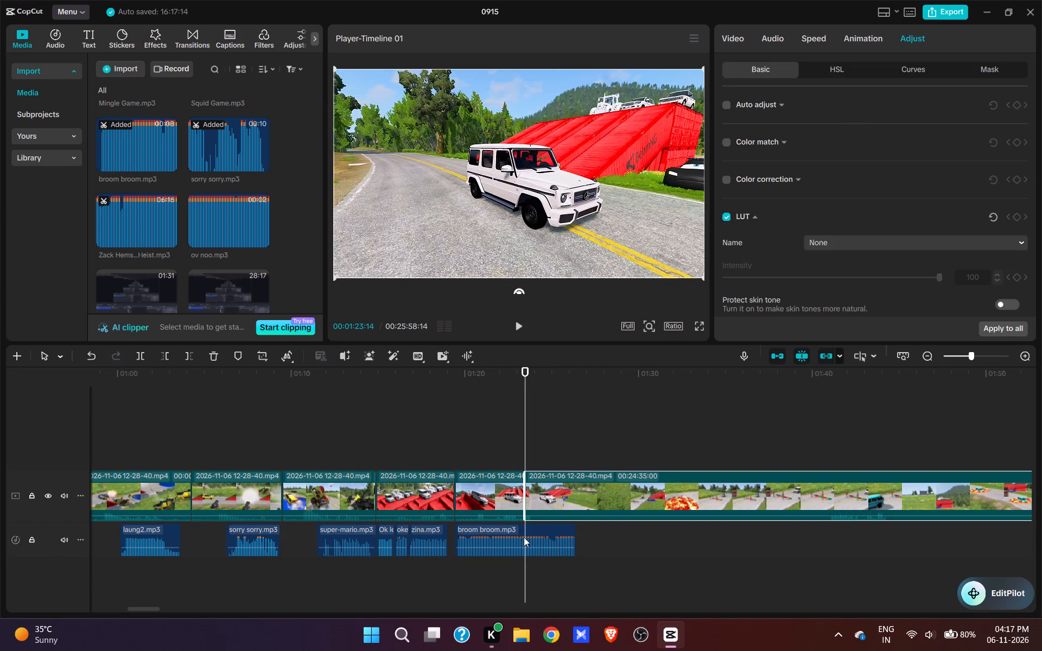
# Delete the footage from the 00:01:23:14 split to just past 00:01:41, where the SUV nears the dummies at the rainbow strip.
pyautogui.click(530, 540)
pyautogui.click(809, 446)
pyautogui.press('space')
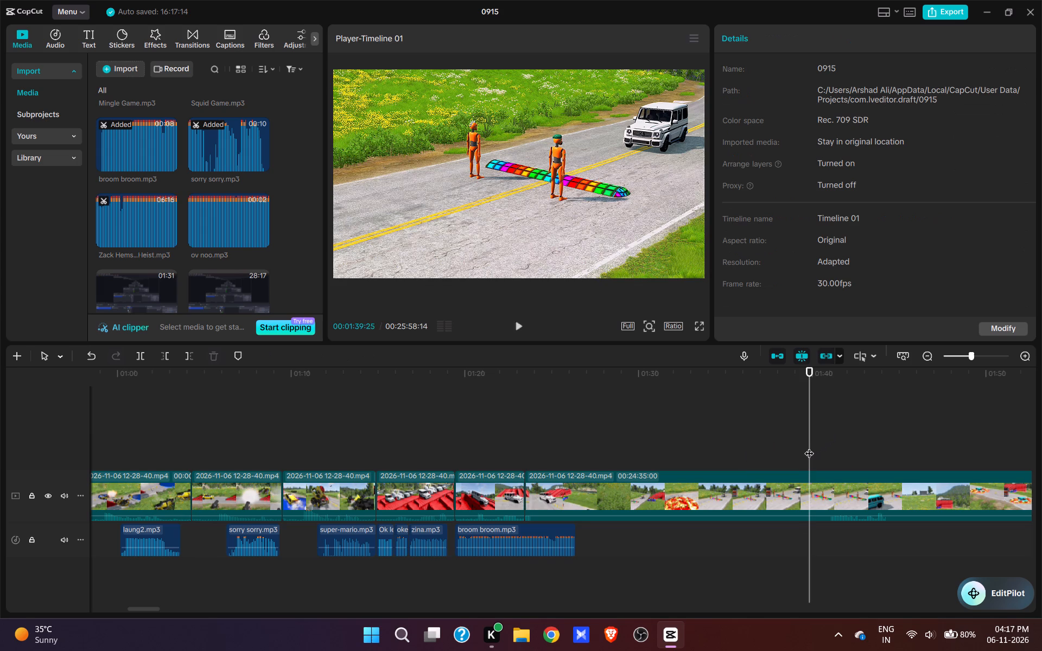
pyautogui.press('space')
pyautogui.press('space')
pyautogui.press('space')
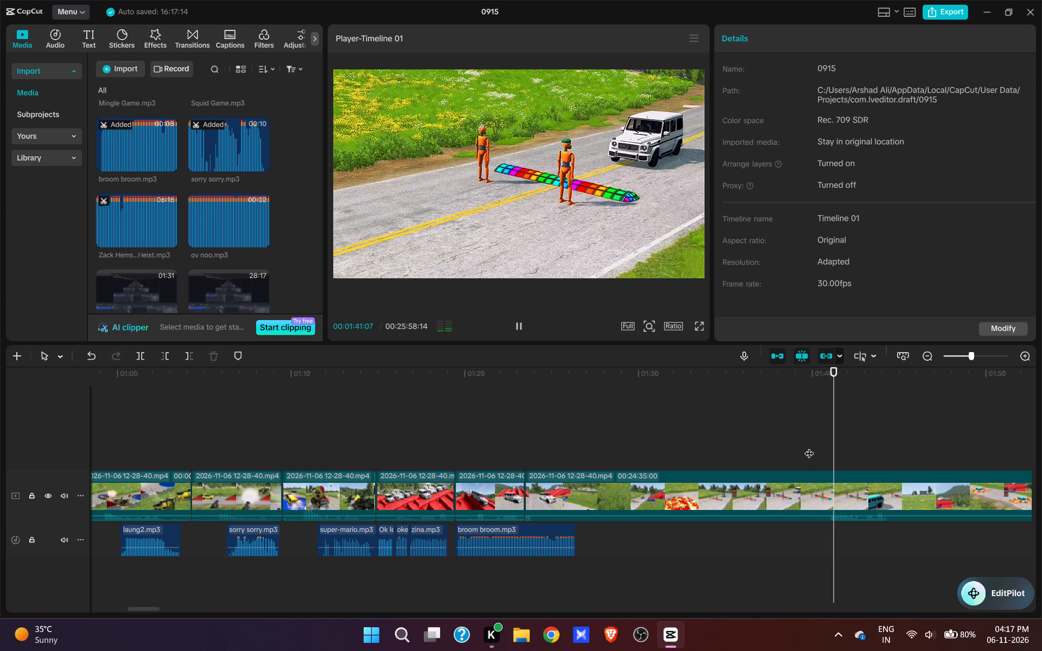
pyautogui.write('q')
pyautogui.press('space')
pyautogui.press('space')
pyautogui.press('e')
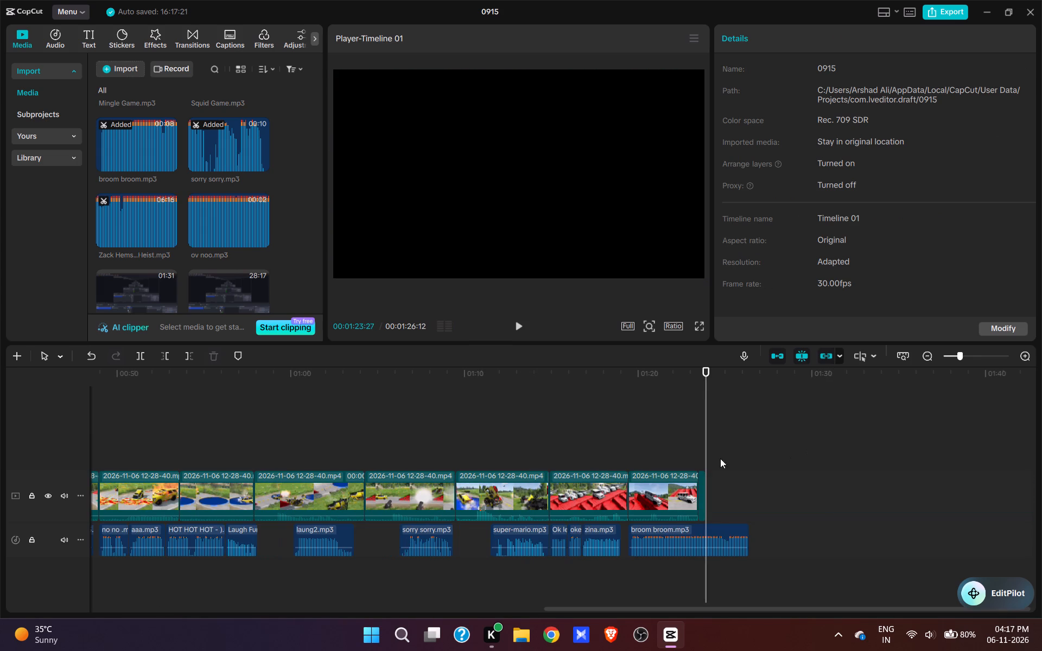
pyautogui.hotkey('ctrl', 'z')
# Trim the end of broom broom.mp3 back to the video cut at 00:01:23:14.
pyautogui.click(710, 538)
pyautogui.press('e')
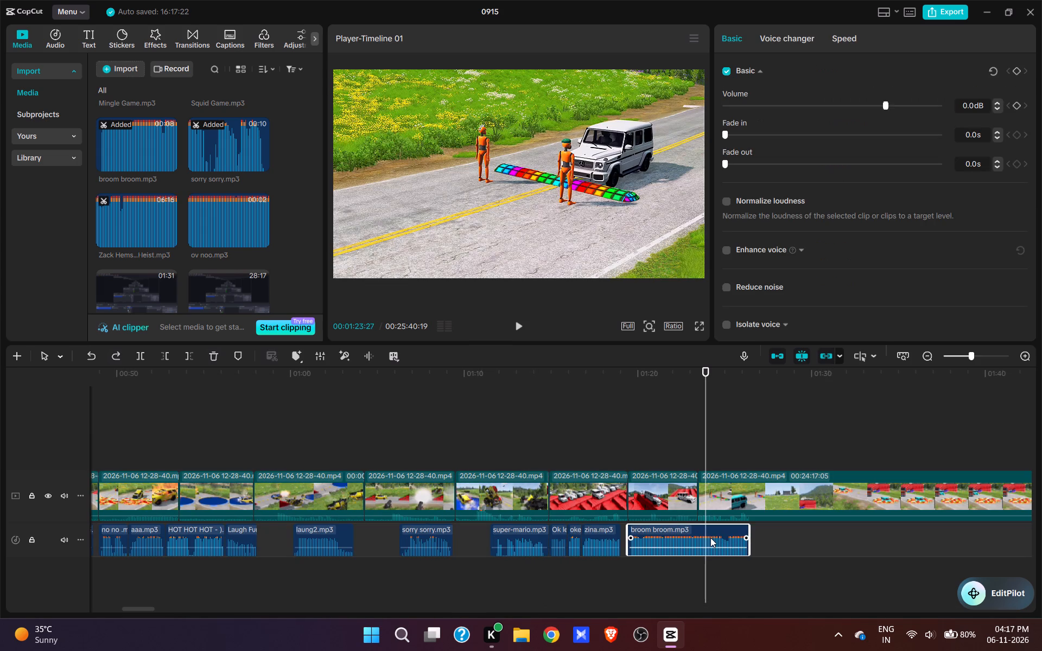
pyautogui.click(669, 452)
pyautogui.press('space')
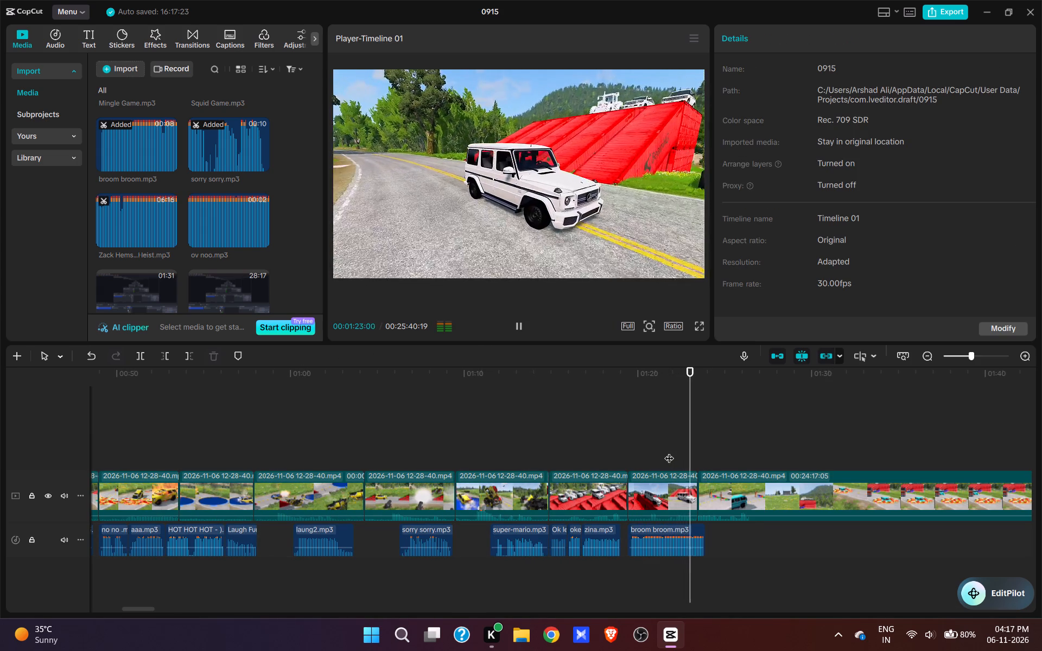
pyautogui.press('space')
pyautogui.click(699, 448)
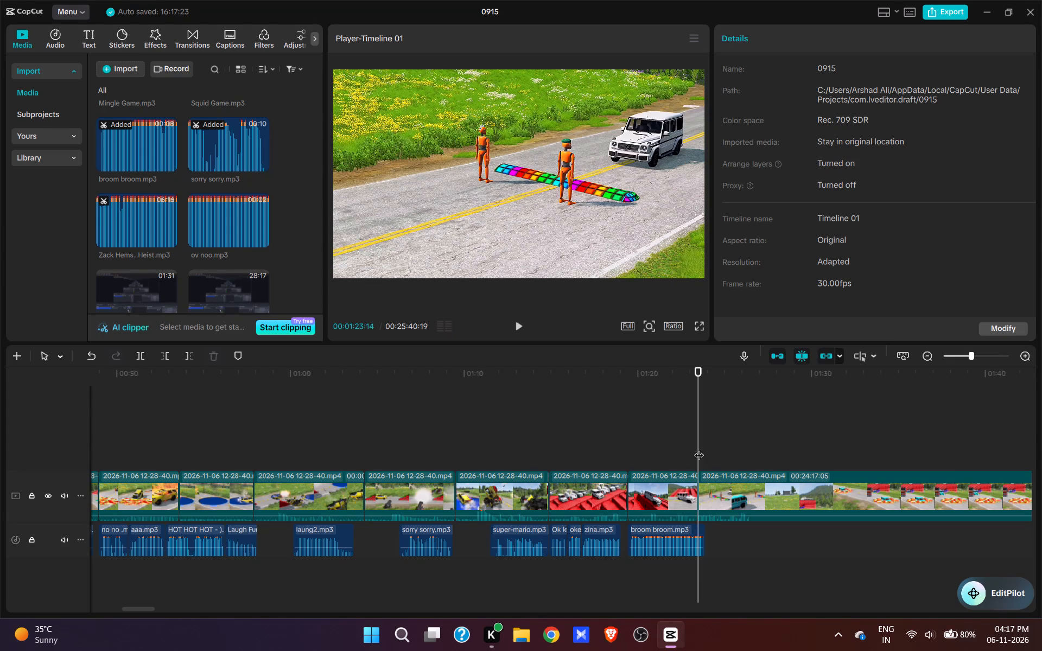
pyautogui.click(695, 526)
pyautogui.press('e')
# Add Mario Jump.mp3 to the audio track at 00:01:23:28, where the SUV reaches the rainbow strip.
pyautogui.click(670, 413)
pyautogui.press('space')
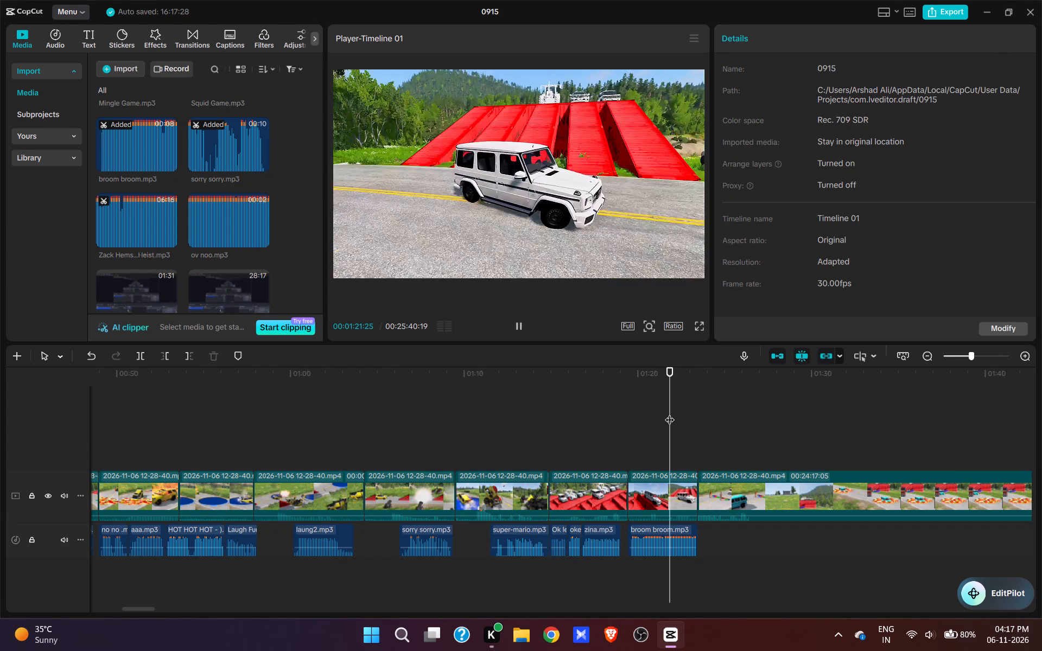
pyautogui.press('space')
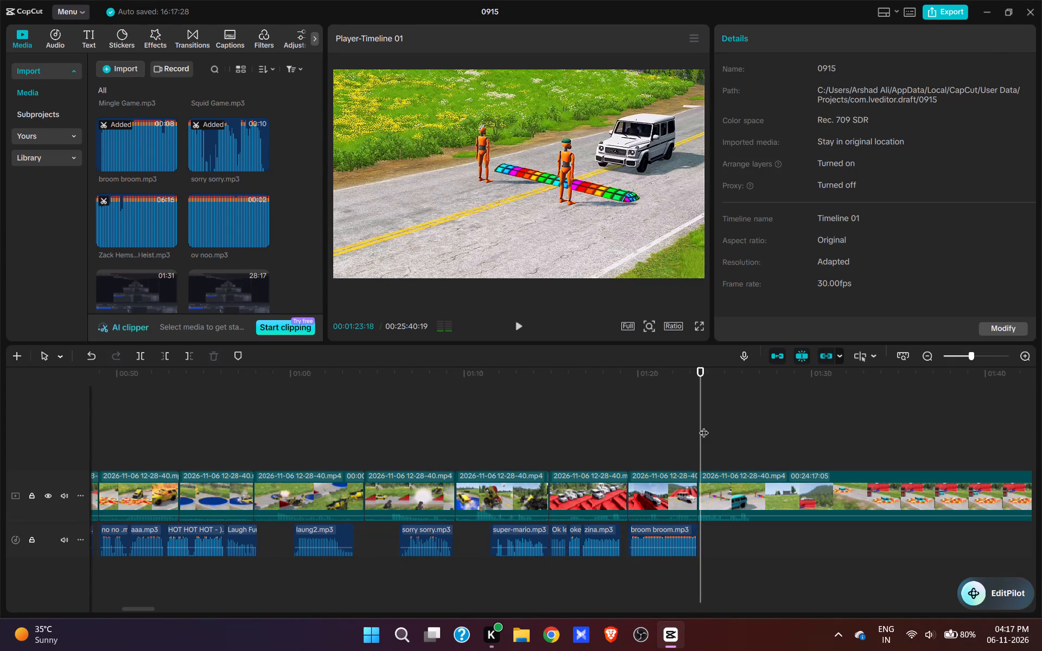
pyautogui.press('space')
pyautogui.press('space')
pyautogui.scroll(12, 235, 206)
pyautogui.scroll(2, 335, 229)
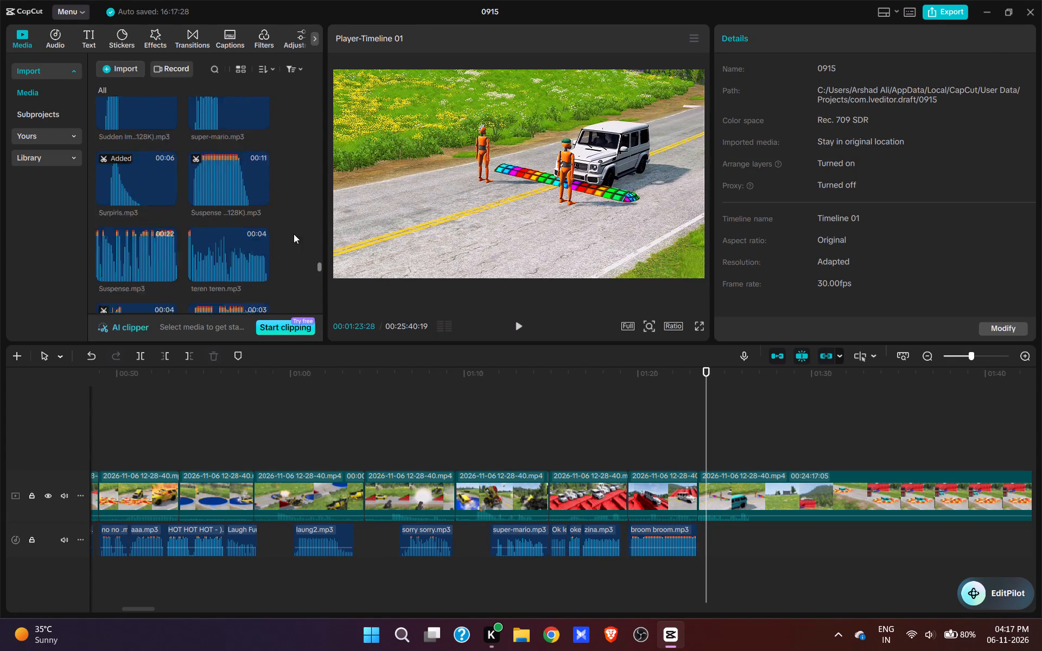
pyautogui.scroll(20, 294, 234)
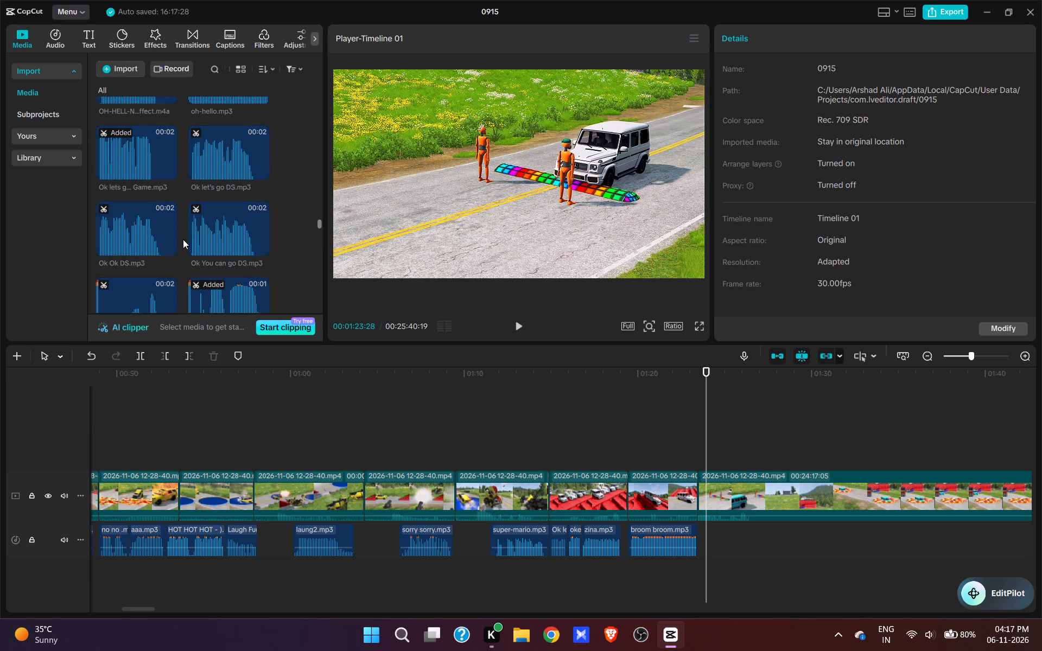
pyautogui.scroll(9, 183, 239)
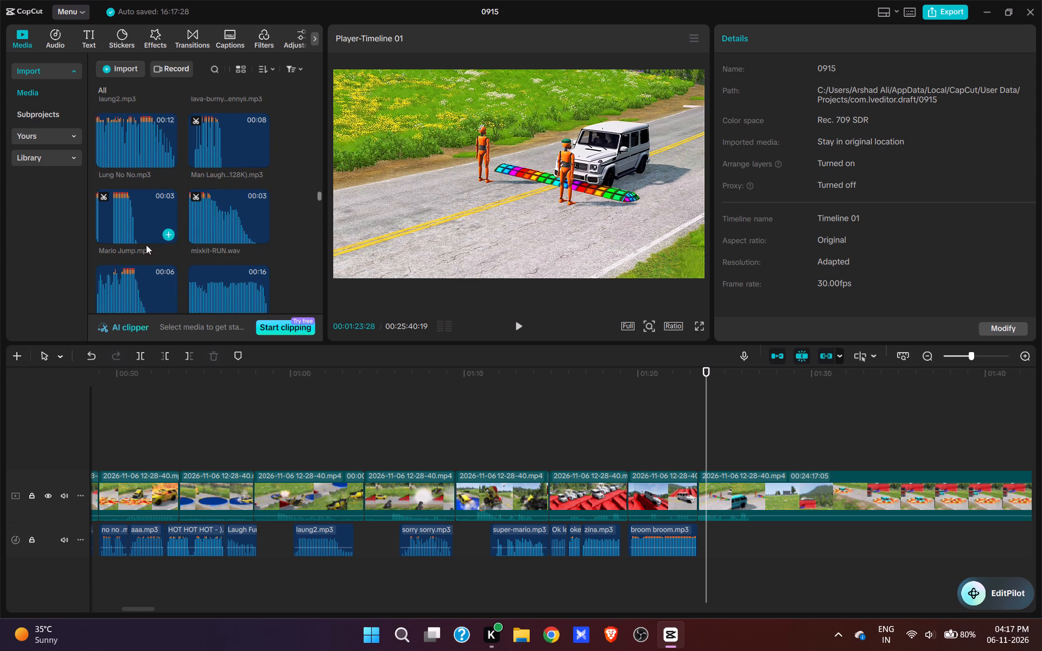
pyautogui.scroll(-1, 147, 245)
pyautogui.click(169, 173)
# Audition the laugh sounds and add the Laugh Fun cartoon clip at 00:01:24:22, directly after Mario Jump.mp3.
pyautogui.press('space')
pyautogui.press('space')
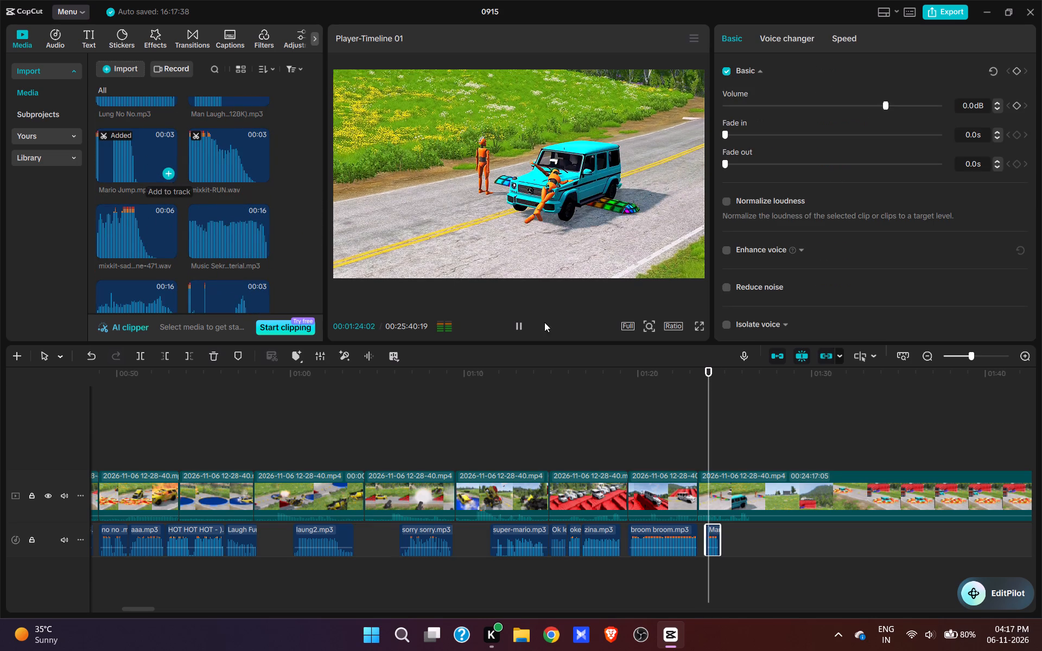
pyautogui.press('space')
pyautogui.press('space')
pyautogui.press('space')
pyautogui.press('space')
pyautogui.click(722, 435)
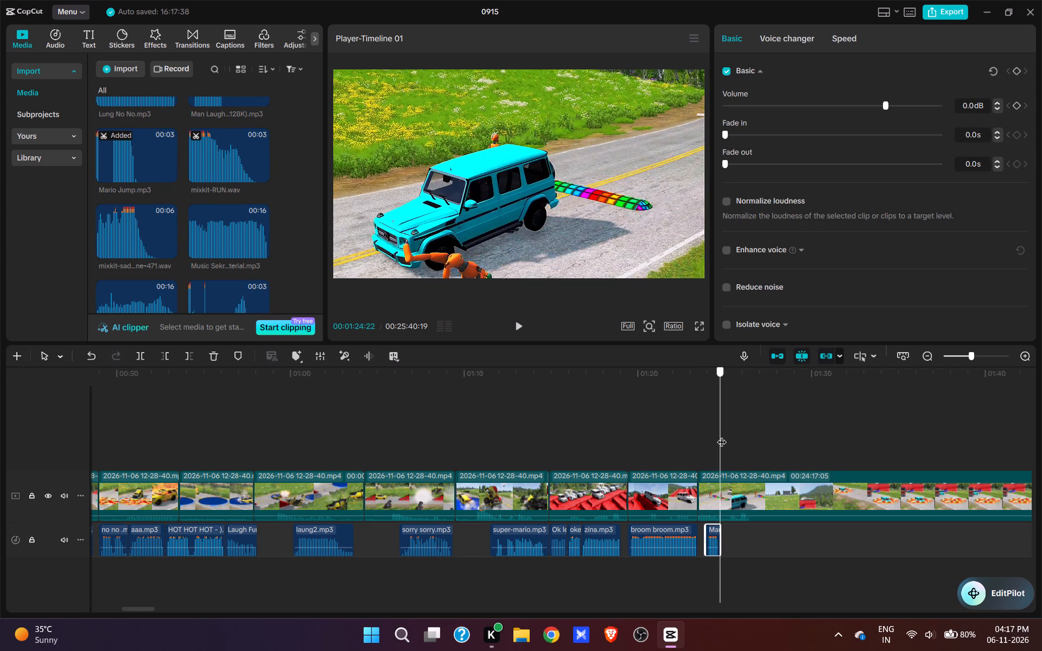
pyautogui.scroll(3, 204, 210)
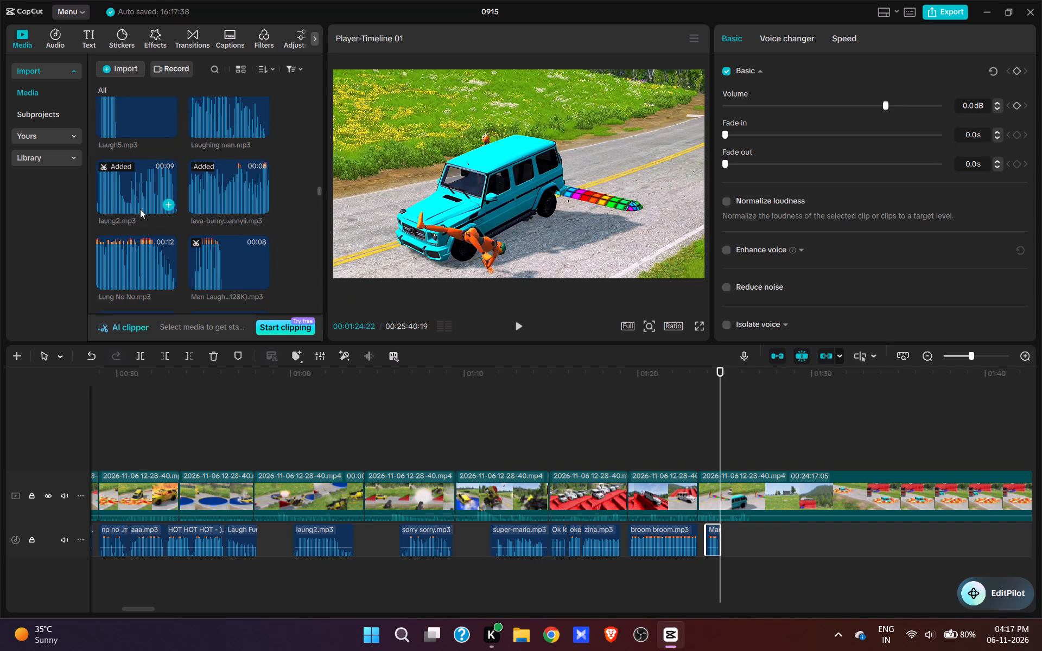
pyautogui.click(139, 192)
pyautogui.scroll(3, 155, 202)
pyautogui.click(128, 142)
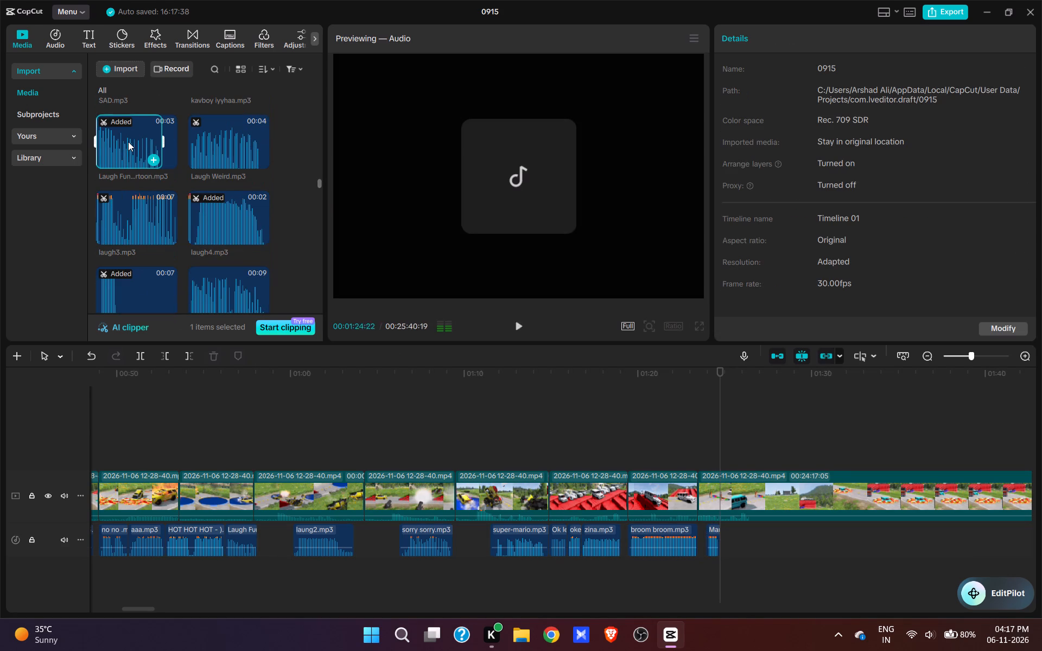
pyautogui.click(151, 213)
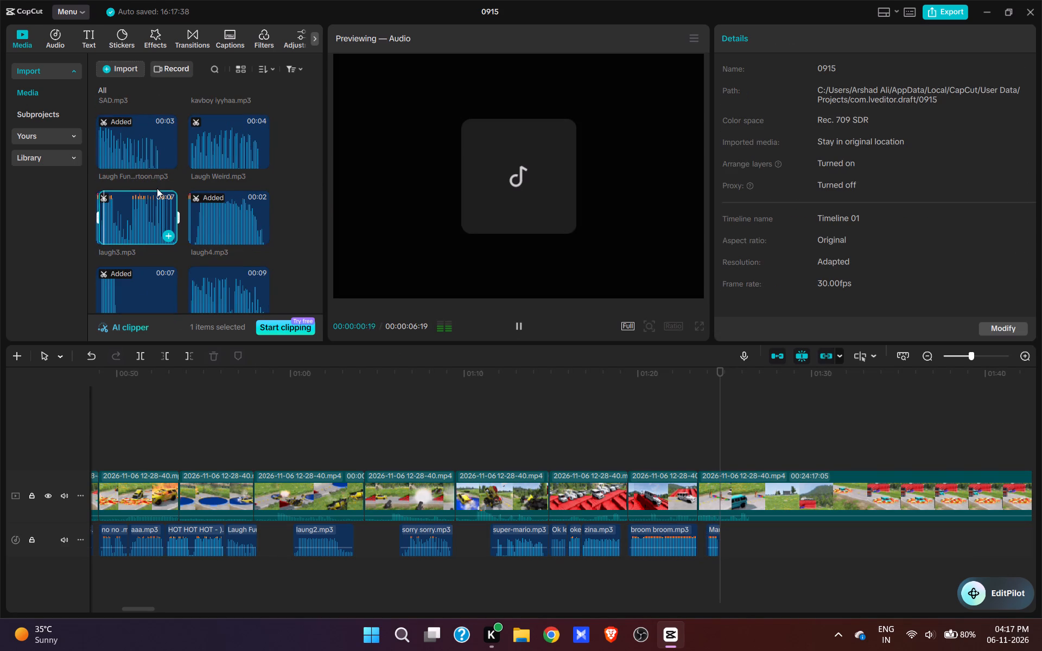
pyautogui.scroll(1, 157, 188)
pyautogui.click(161, 220)
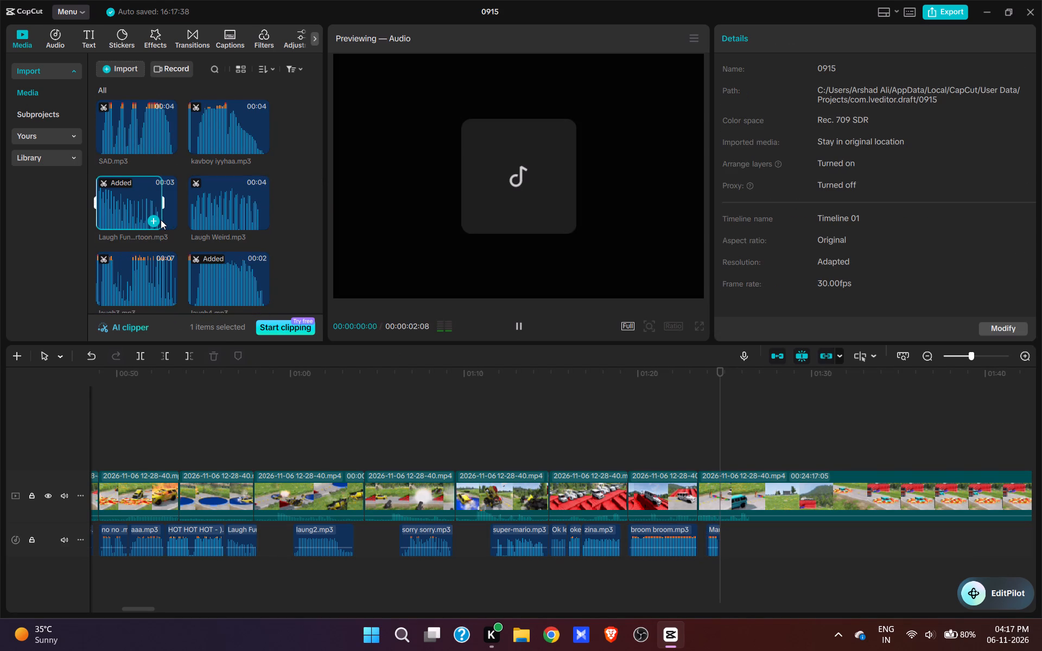
pyautogui.click(150, 218)
# Split the video at 00:01:26:05, once the cyan SUV has left the rainbow strip shot.
pyautogui.press('space')
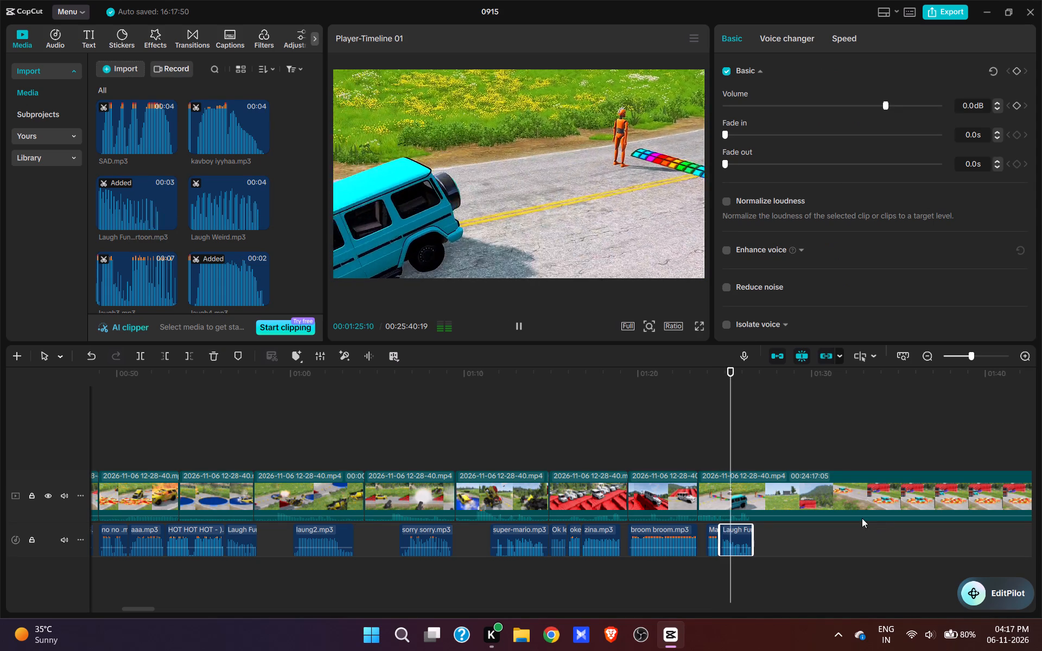
pyautogui.press('space')
pyautogui.click(765, 494)
pyautogui.press('w')
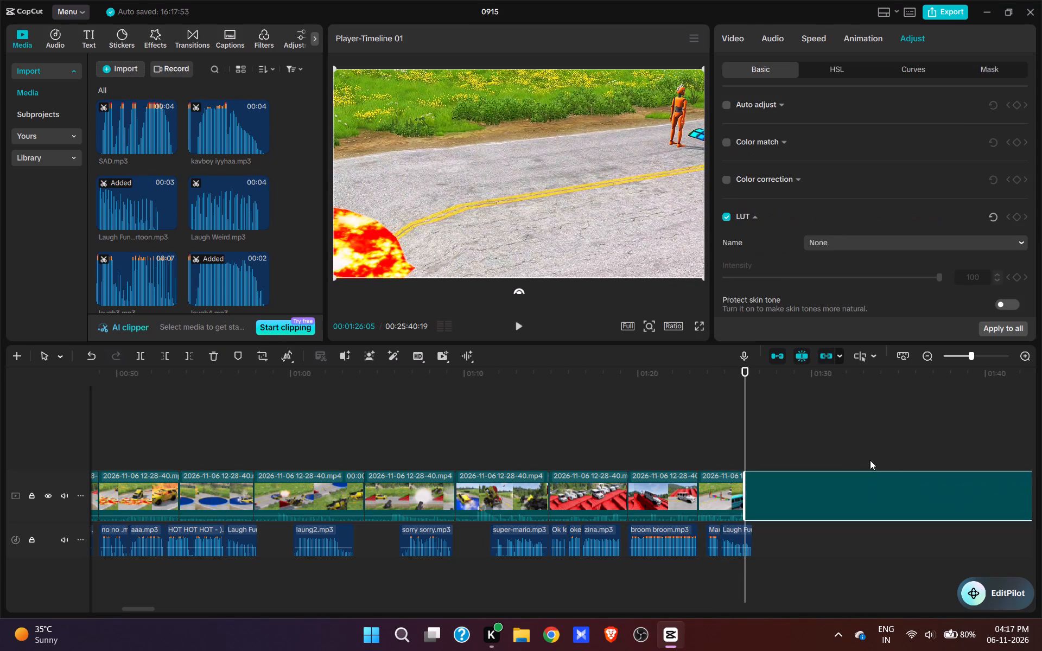
# Delete the footage from the 00:01:26:05 split to just past 00:01:50, where the cyan SUV approaches the lava pit.
pyautogui.moveTo(905, 468); pyautogui.dragTo(783, 520)
pyautogui.click(684, 442)
pyautogui.click(653, 431)
pyautogui.press('space')
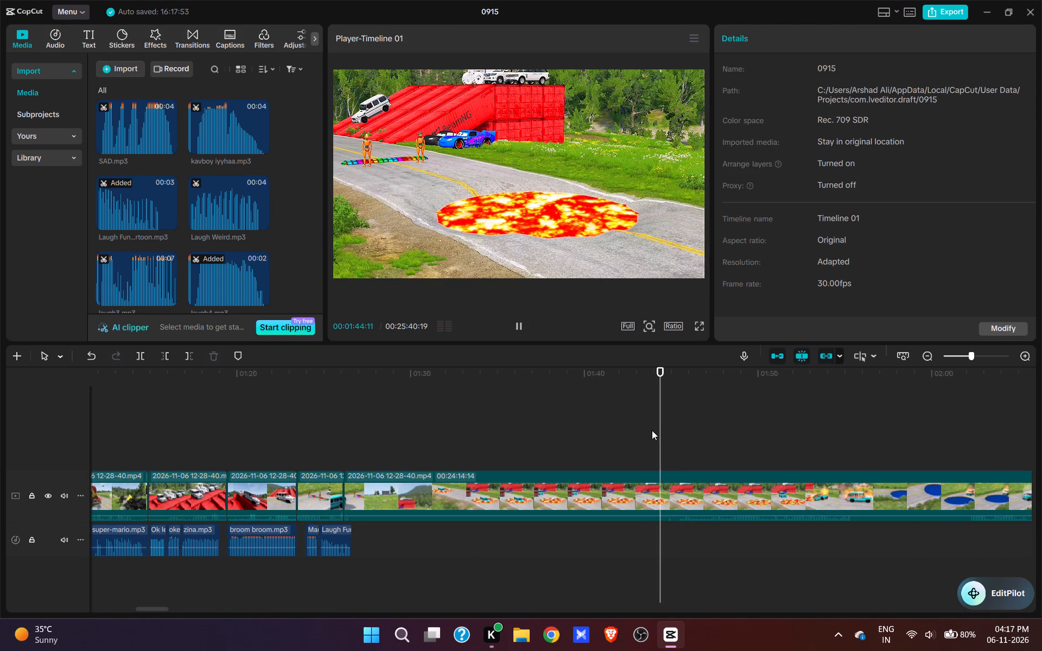
pyautogui.click(696, 449)
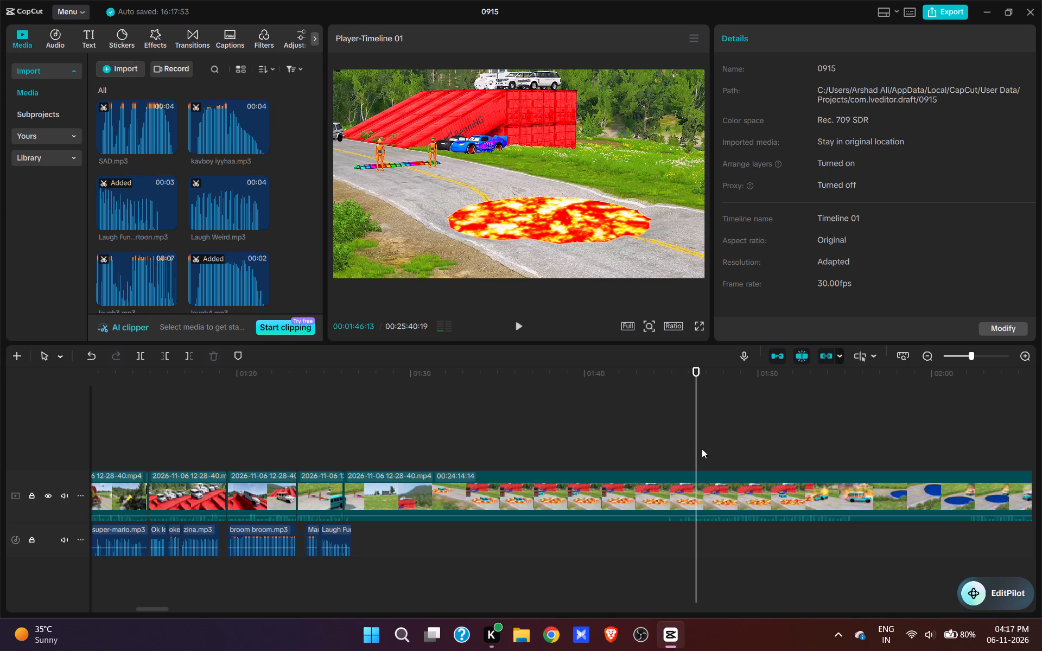
pyautogui.click(713, 447)
pyautogui.press('space')
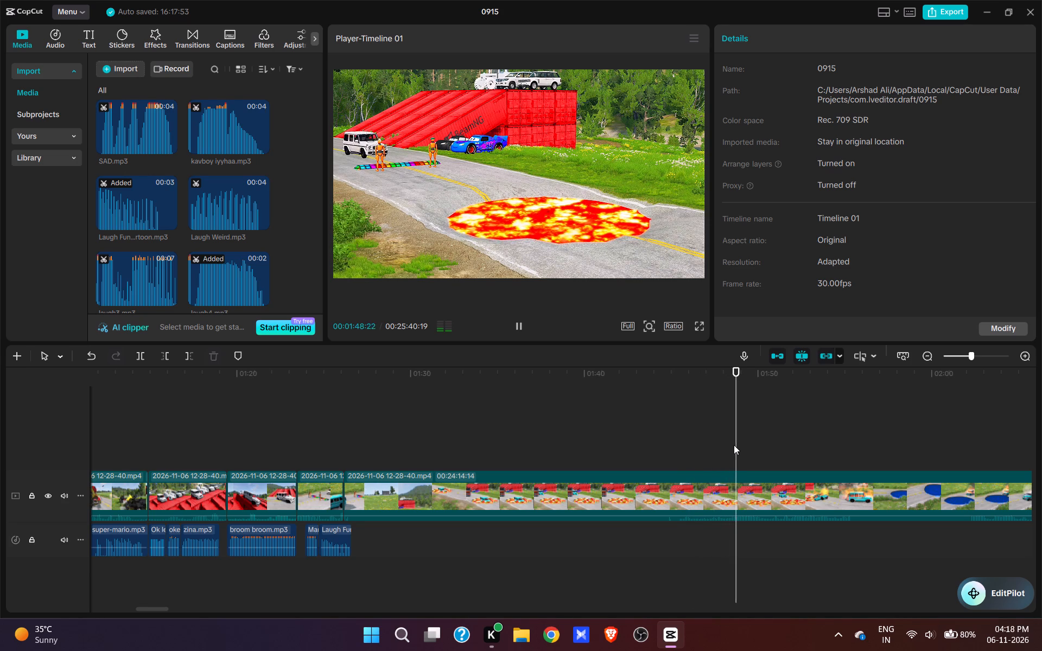
pyautogui.press('space')
pyautogui.write('q')
# Trim the end of the Laugh Fun cartoon clip to the video cut at 00:01:26:05.
pyautogui.click(330, 455)
pyautogui.press('space')
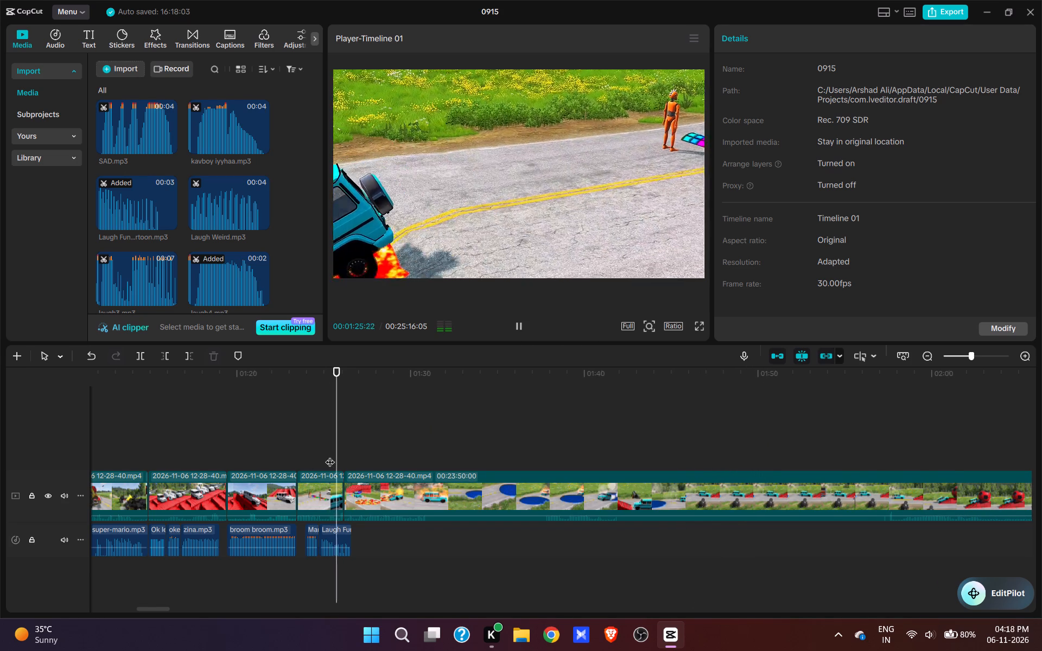
pyautogui.press('space')
pyautogui.press('space')
pyautogui.press('space')
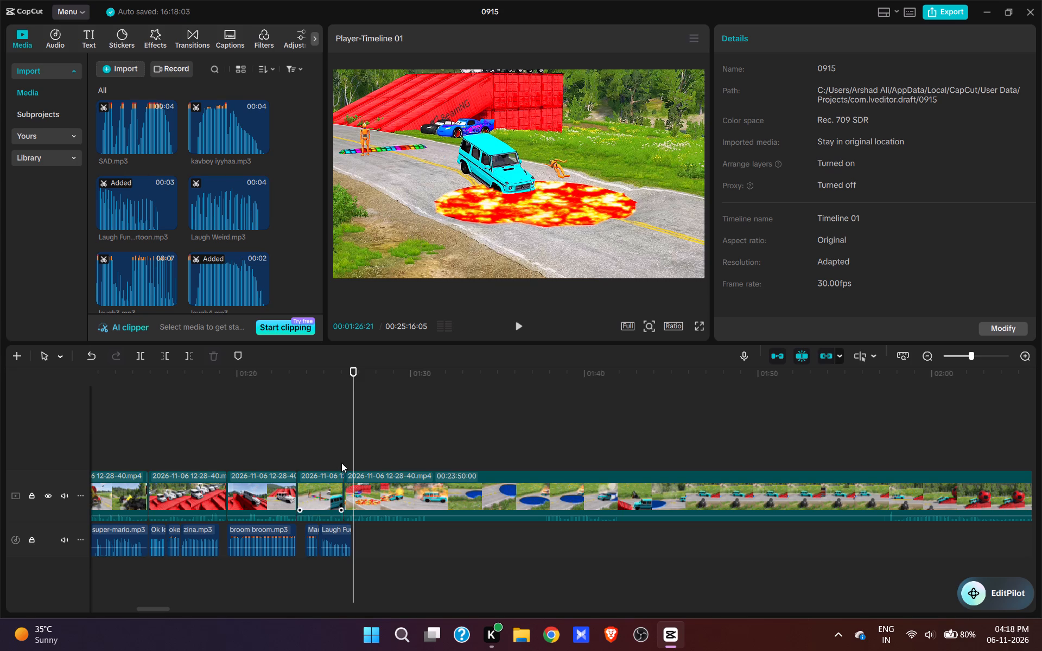
pyautogui.click(344, 457)
pyautogui.click(341, 547)
pyautogui.press('e')
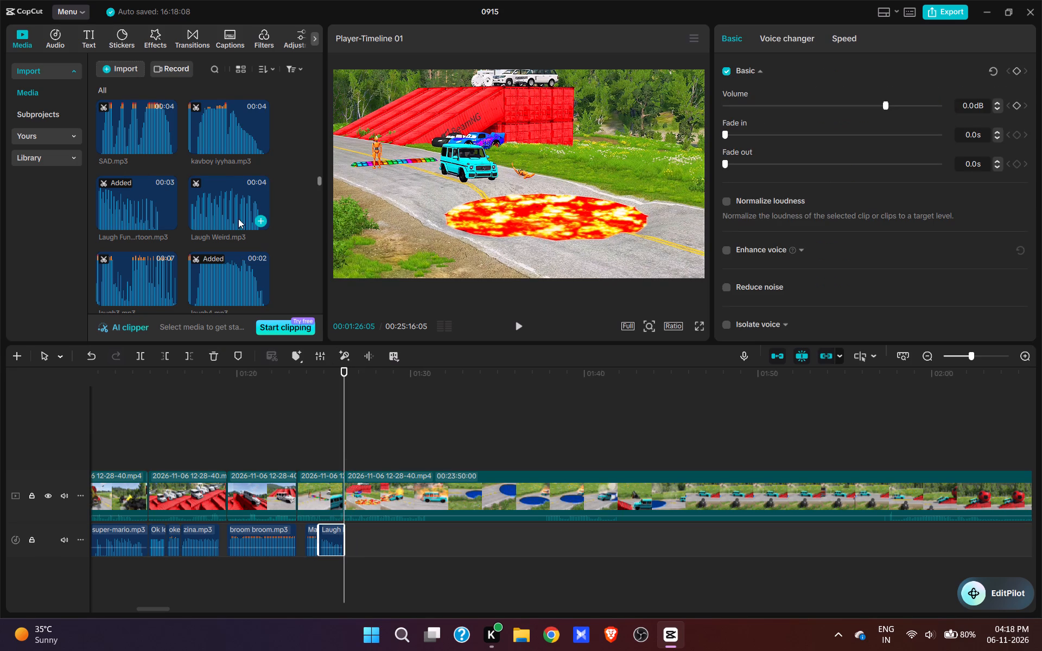
# Add ov noo.mp3 to the audio track at 00:01:26:05, where the lava pit shot begins.
pyautogui.scroll(20, 237, 220)
pyautogui.scroll(20, 237, 220)
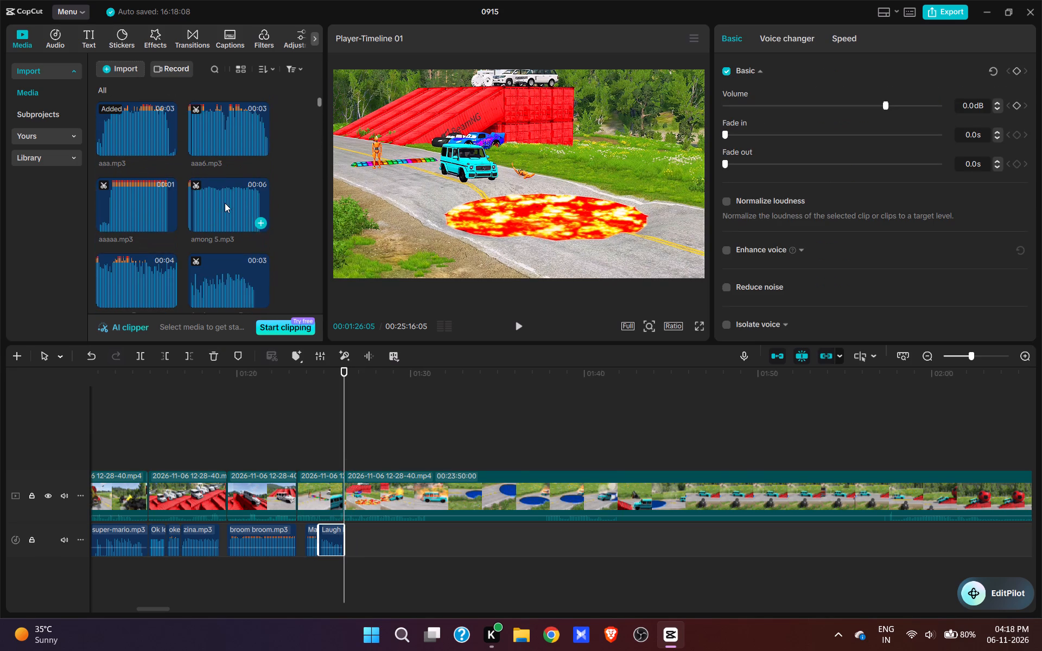
pyautogui.scroll(8, 225, 203)
pyautogui.scroll(-12, 219, 168)
pyautogui.scroll(-7, 208, 224)
pyautogui.moveTo(321, 144); pyautogui.dragTo(339, 507)
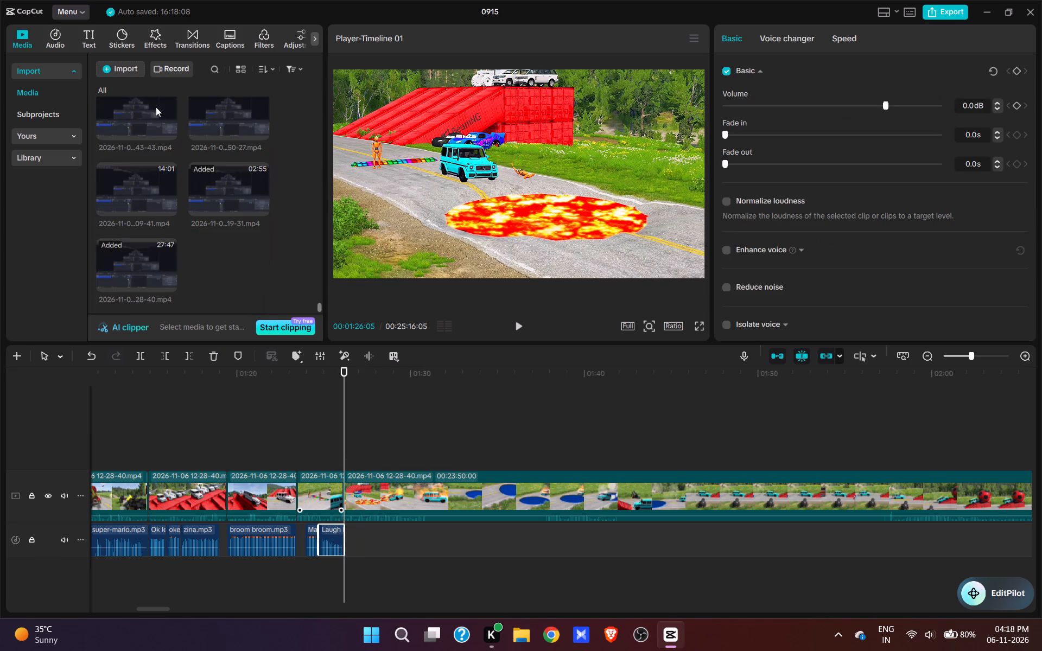
pyautogui.scroll(3, 246, 209)
pyautogui.click(262, 234)
# Add aaa.mp3 to the audio track directly after ov noo.mp3, where the burning cyan SUV leaves the lava pit.
pyautogui.press('space')
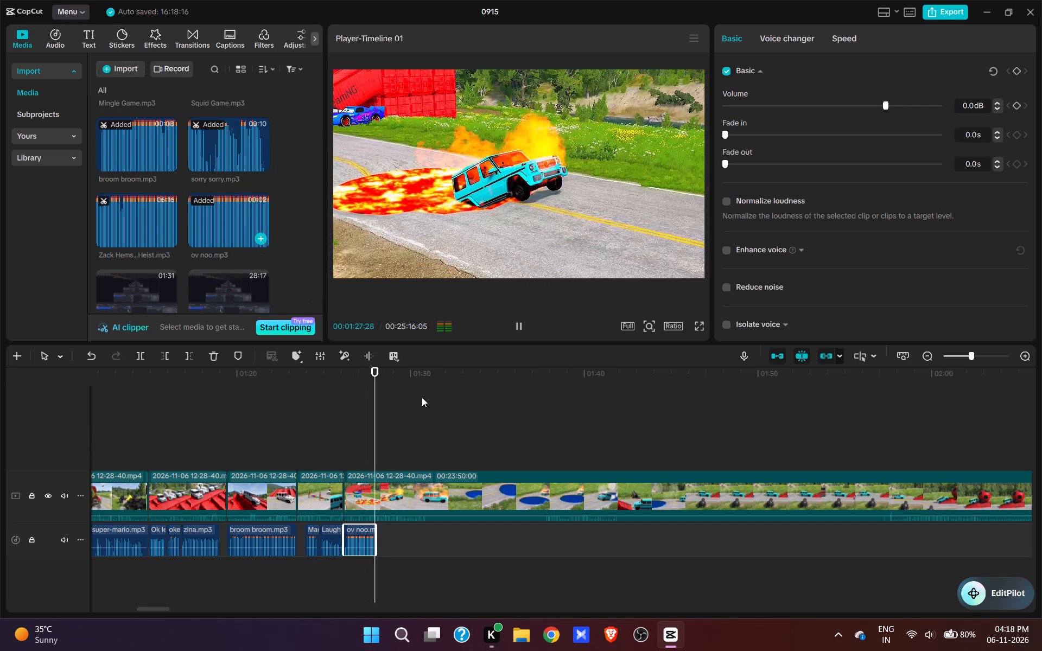
pyautogui.press('space')
pyautogui.click(344, 448)
pyautogui.press('space')
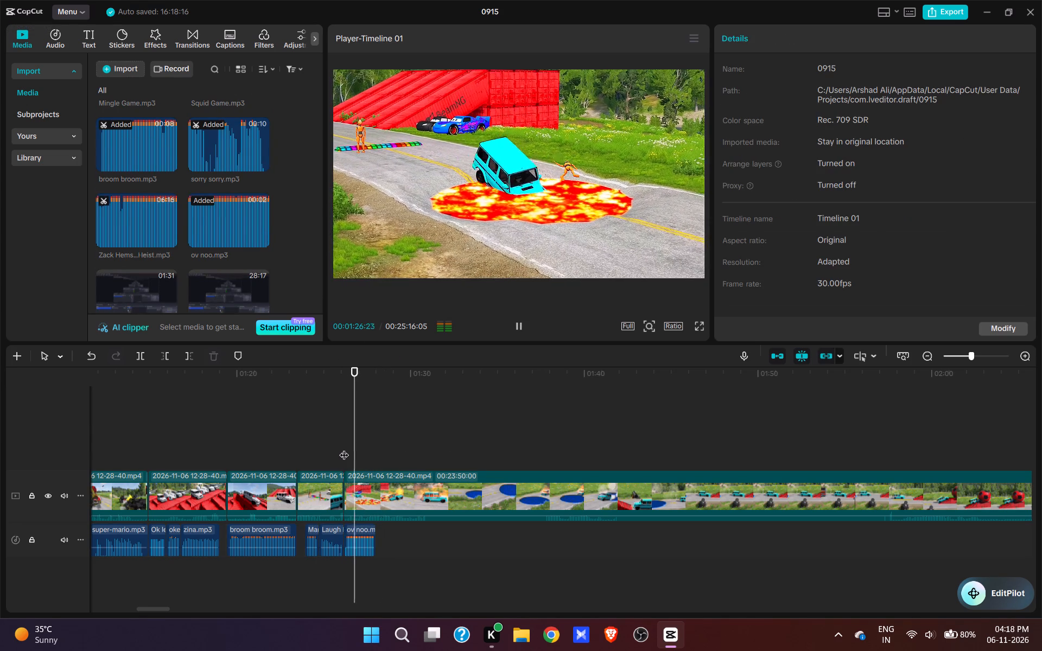
pyautogui.press('space')
pyautogui.click(378, 455)
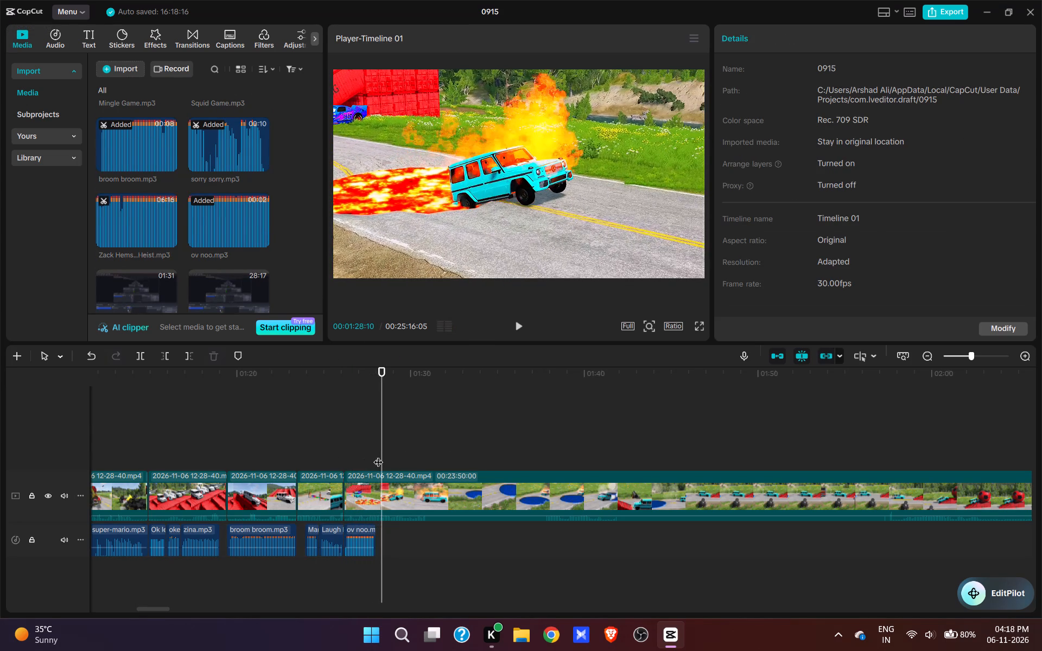
pyautogui.scroll(7, 248, 211)
pyautogui.moveTo(319, 279); pyautogui.dragTo(322, 4)
pyautogui.click(167, 148)
# Split the video at 00:01:30:23, as the burning cyan SUV drives away from the lava pit.
pyautogui.press('space')
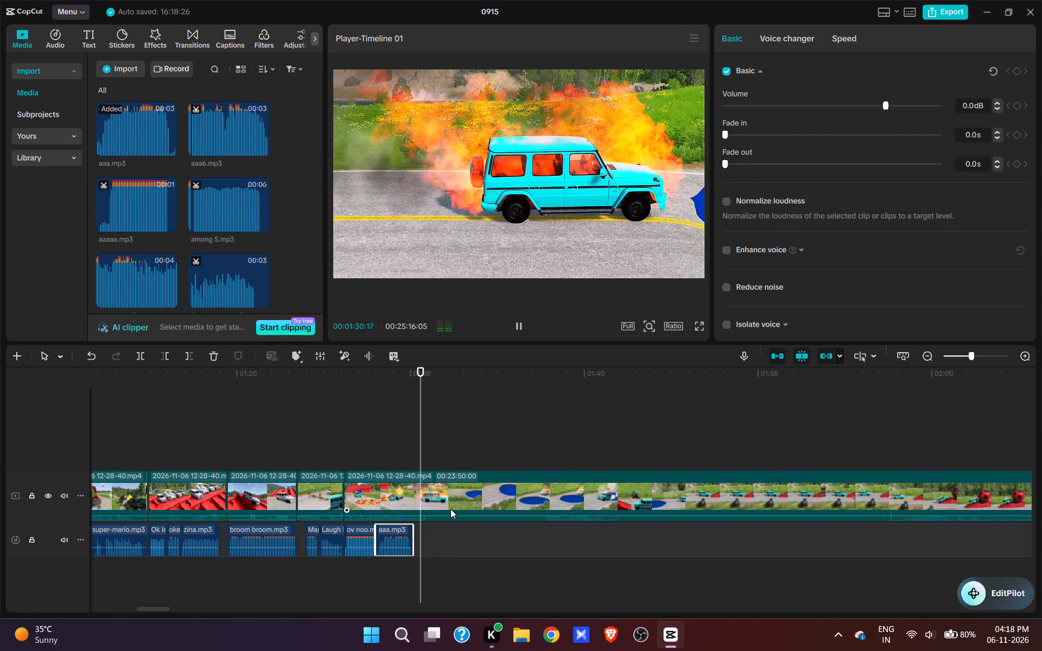
pyautogui.press('space')
pyautogui.write('w')
# Delete the footage from the 00:01:30:23 split to just past 00:01:37, where the burning SUV reaches the blue pool.
pyautogui.click(541, 468)
pyautogui.press('space')
pyautogui.press('space')
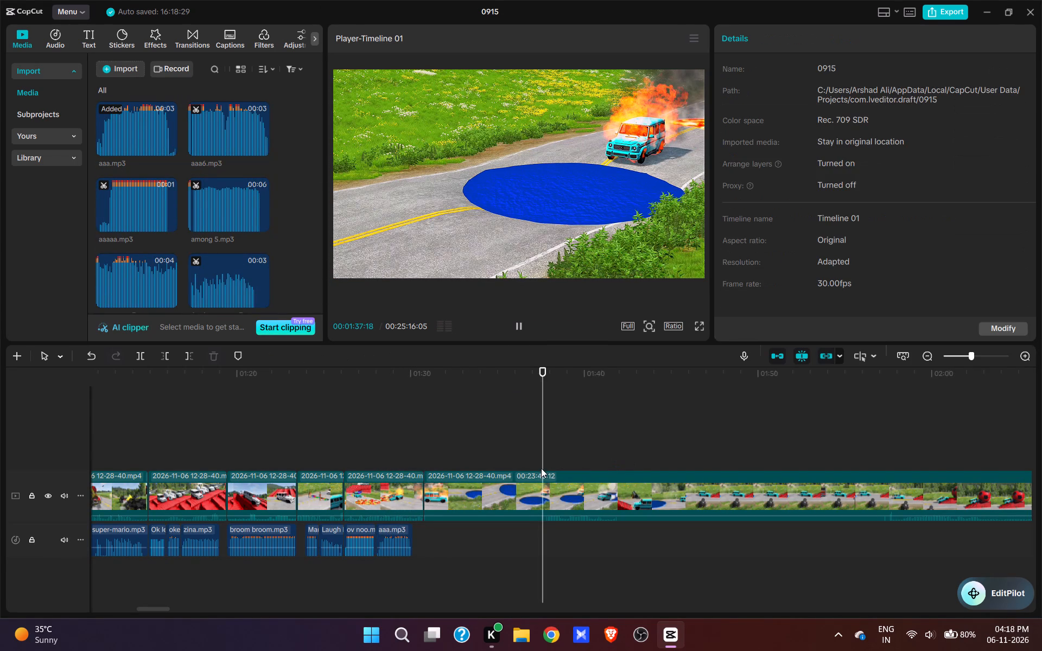
pyautogui.press('q')
# Play back the cut from the burning SUV shot into the blue pool shot to check its timing.
pyautogui.press('space')
pyautogui.click(387, 438)
pyautogui.press('space')
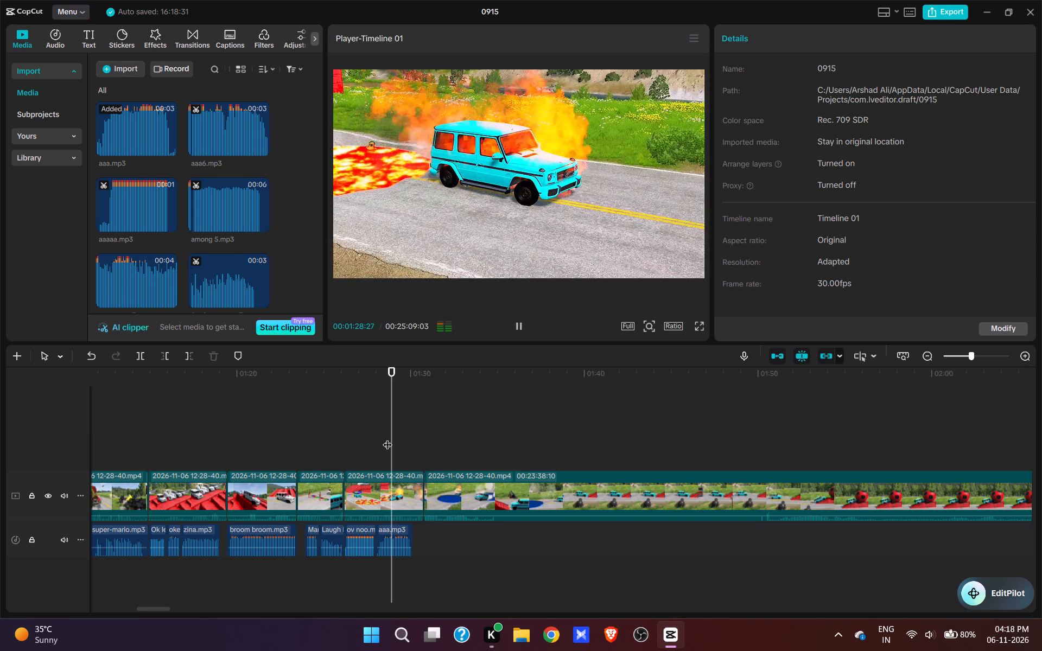
pyautogui.press('space')
pyautogui.press('space')
pyautogui.press('space')
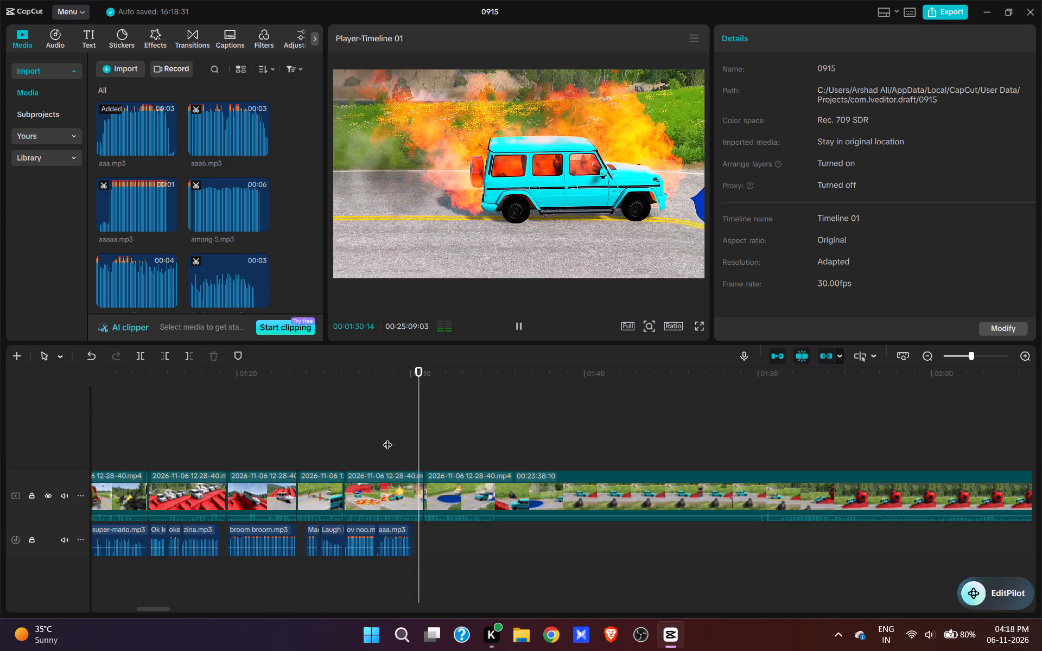
pyautogui.press('space')
pyautogui.press('space')
pyautogui.press('space')
pyautogui.press('space')
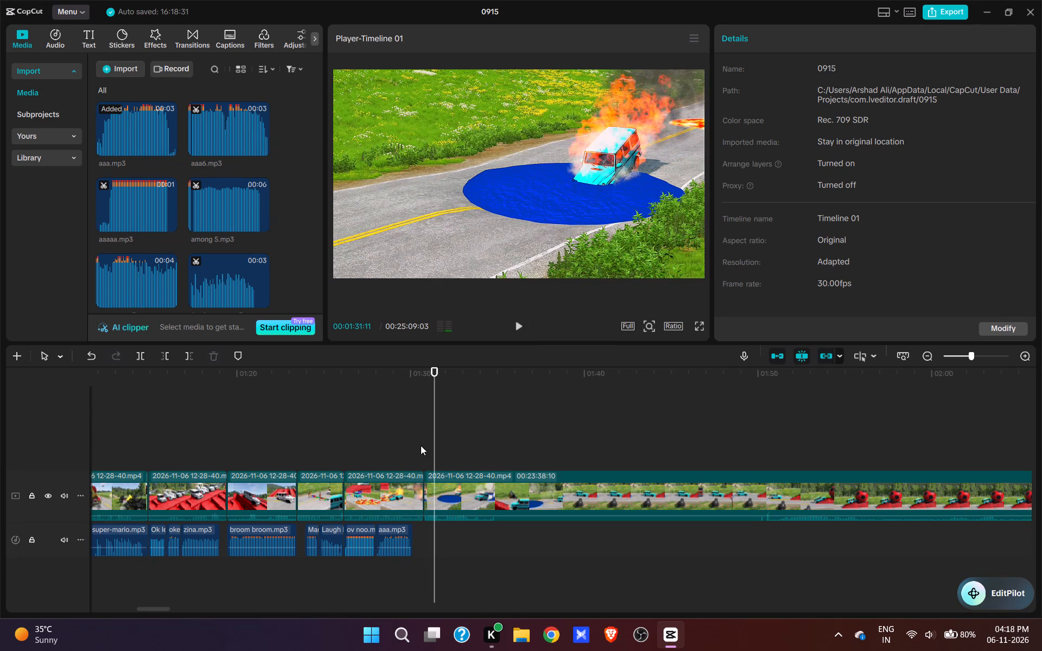
pyautogui.click(421, 445)
pyautogui.press('space')
pyautogui.press('space')
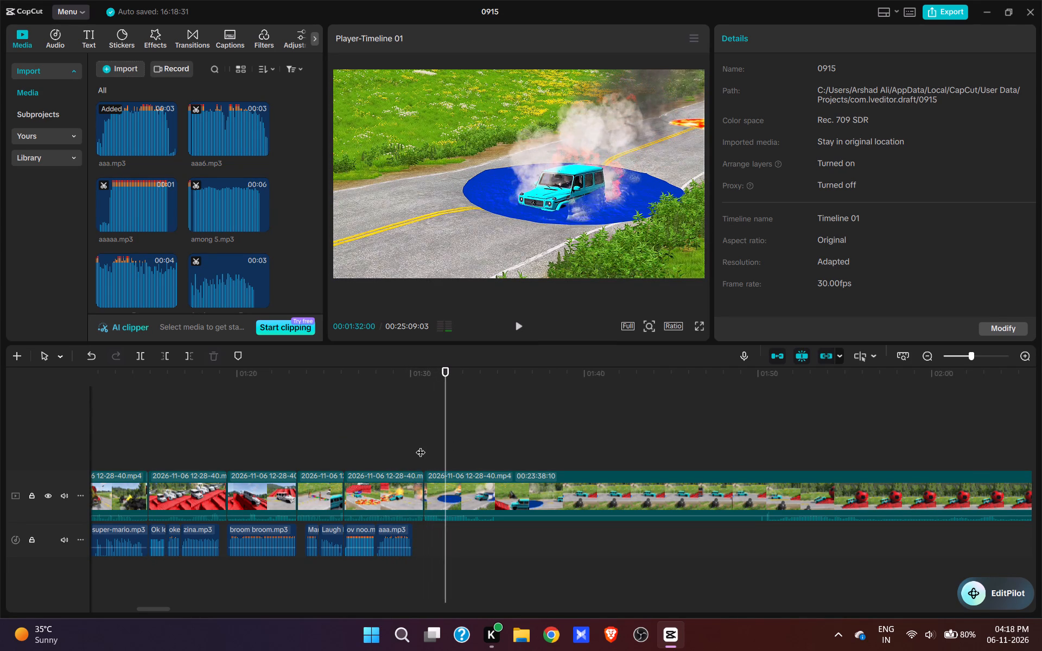
pyautogui.press('space')
pyautogui.press('space')
# Add the HOT HOT HOT sound effect to the audio track at 00:01:30:04, directly after aaa.mp3, and check it in playback.
pyautogui.click(425, 449)
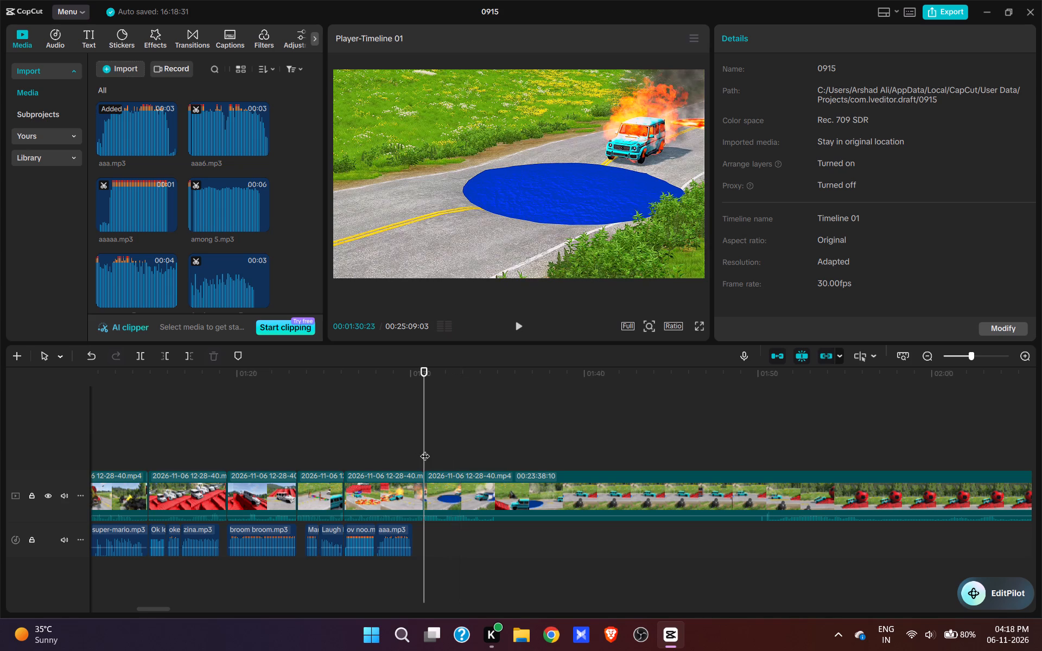
pyautogui.click(408, 452)
pyautogui.click(408, 452)
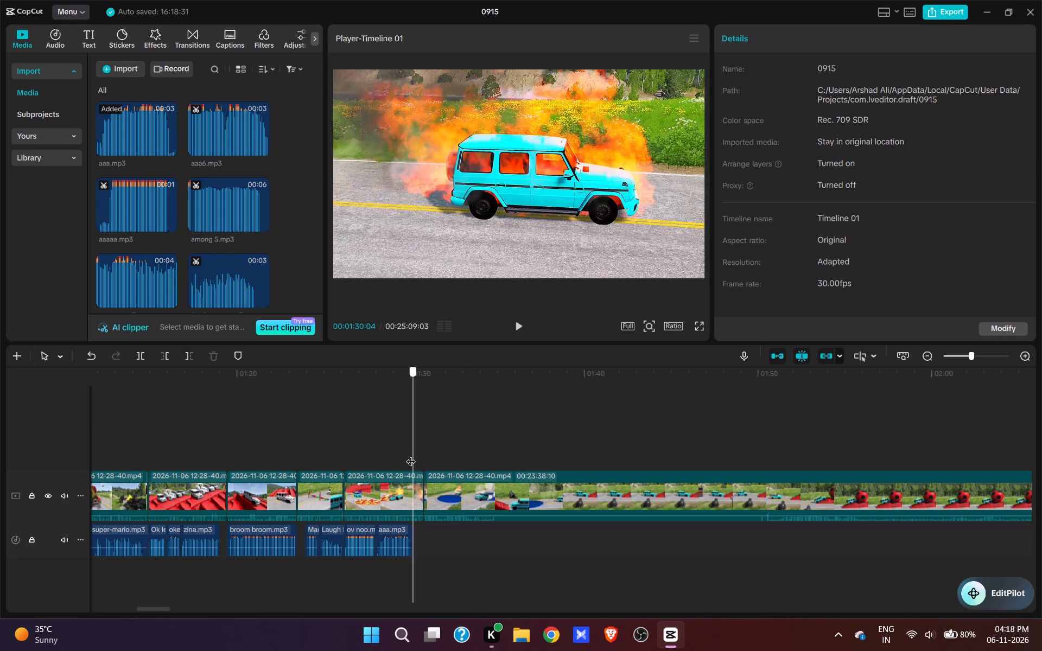
pyautogui.scroll(7, 232, 214)
pyautogui.scroll(-4, 232, 221)
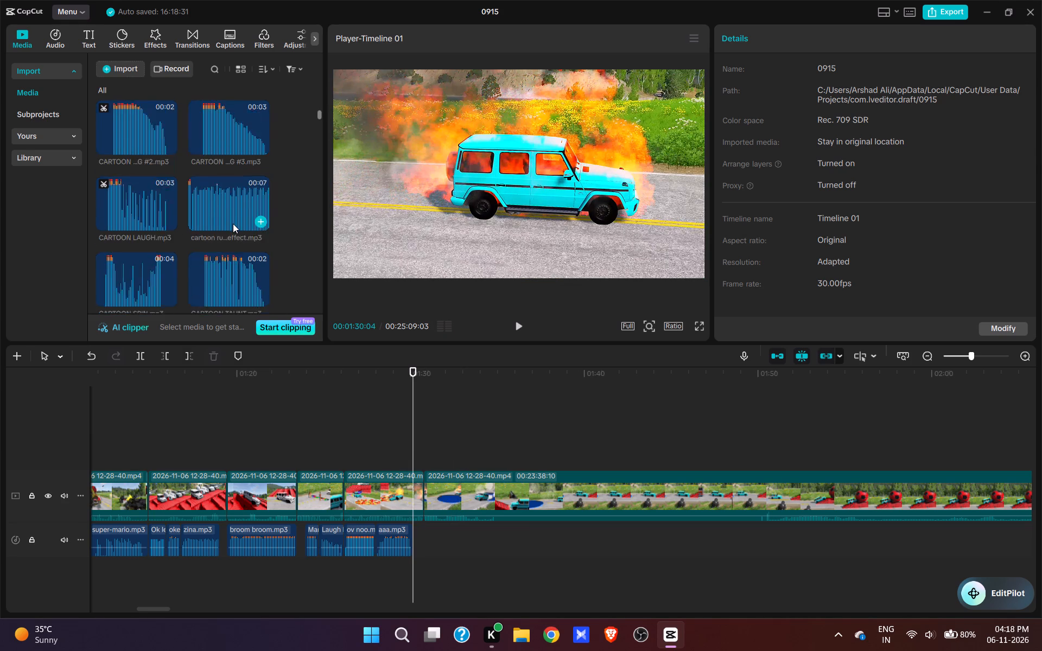
pyautogui.scroll(-10, 233, 224)
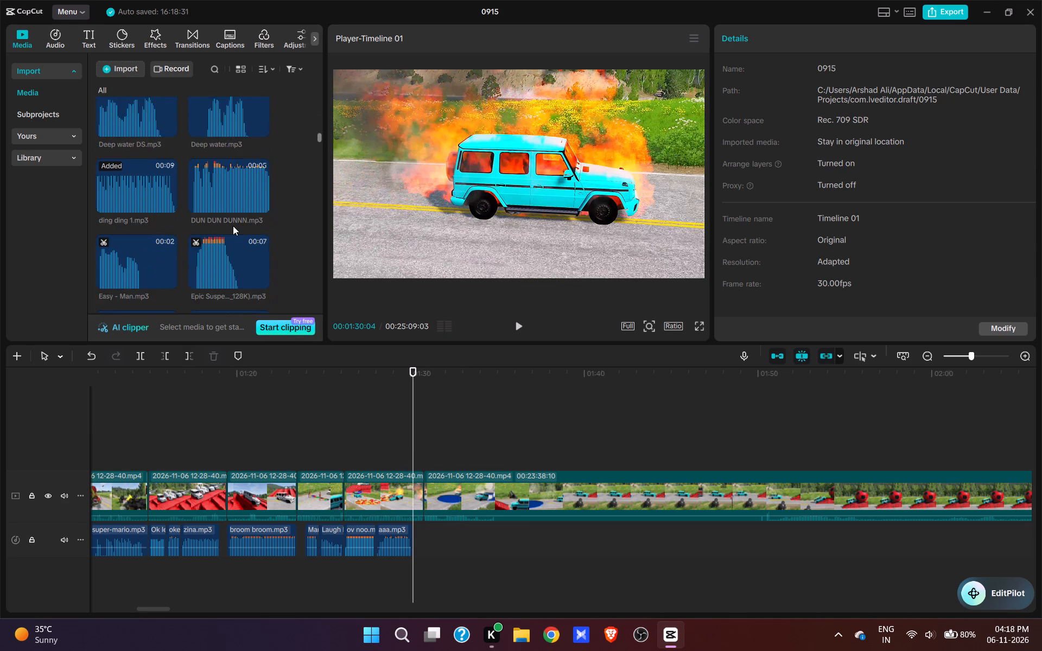
pyautogui.scroll(-9, 233, 226)
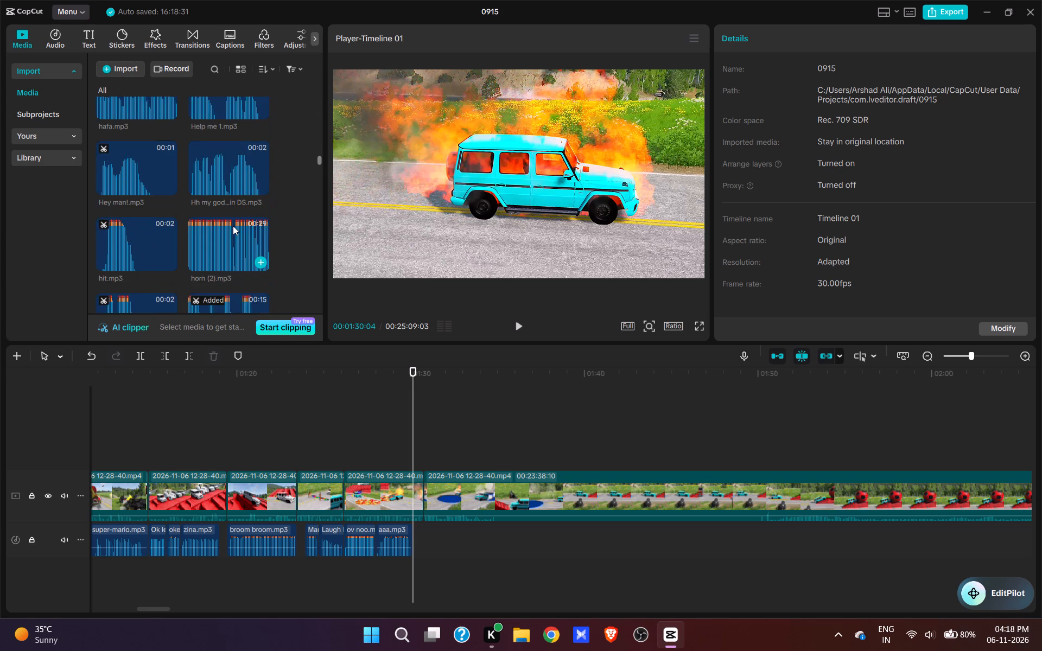
pyautogui.scroll(-4, 233, 226)
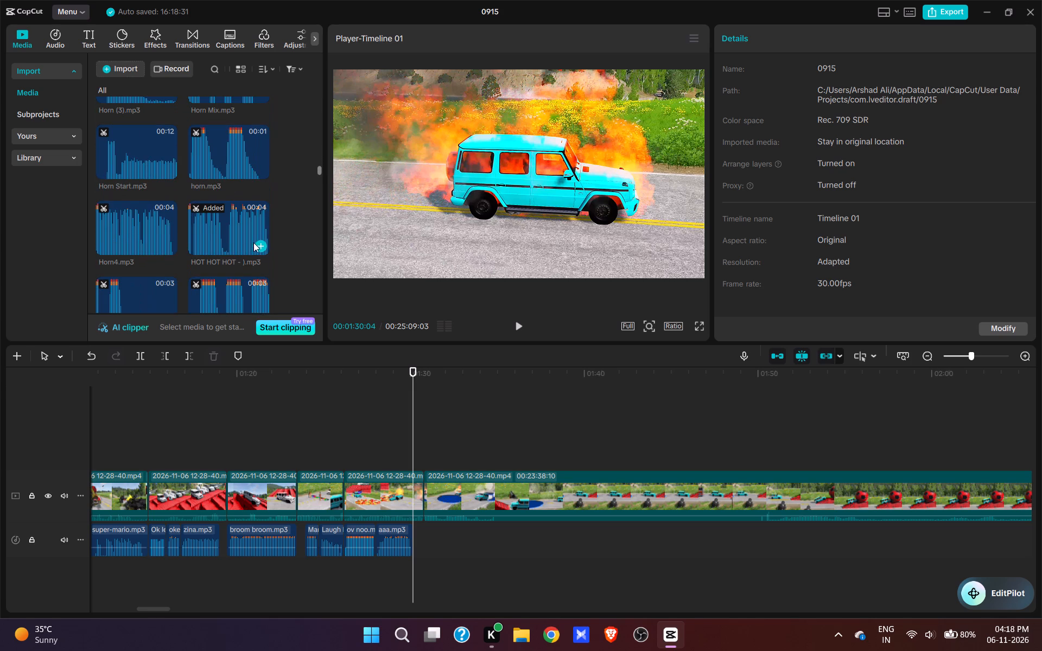
pyautogui.click(260, 250)
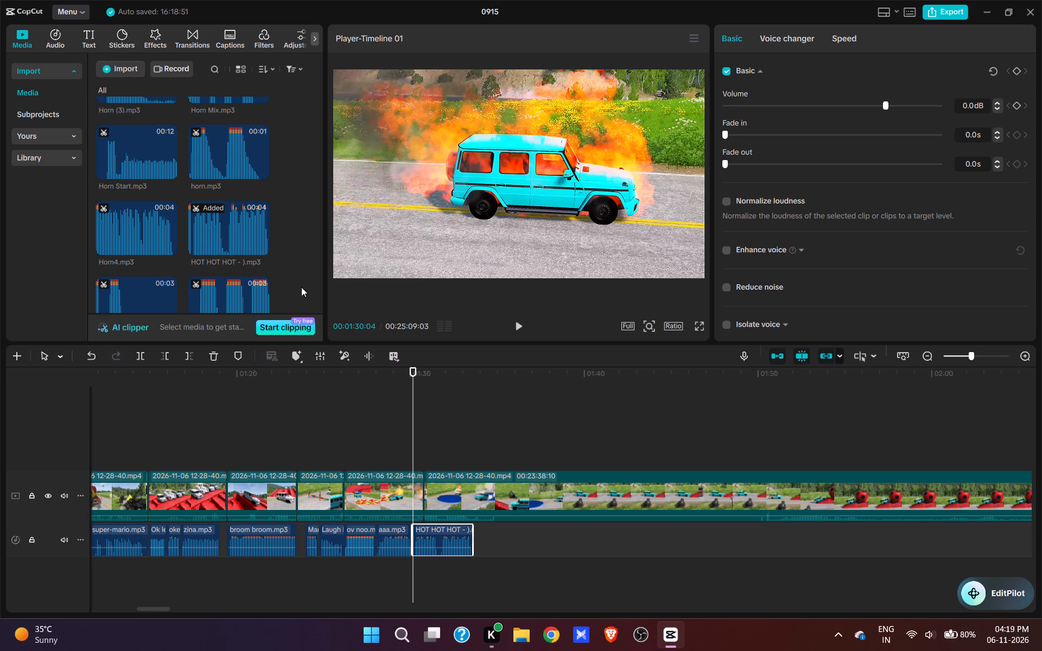
pyautogui.press('space')
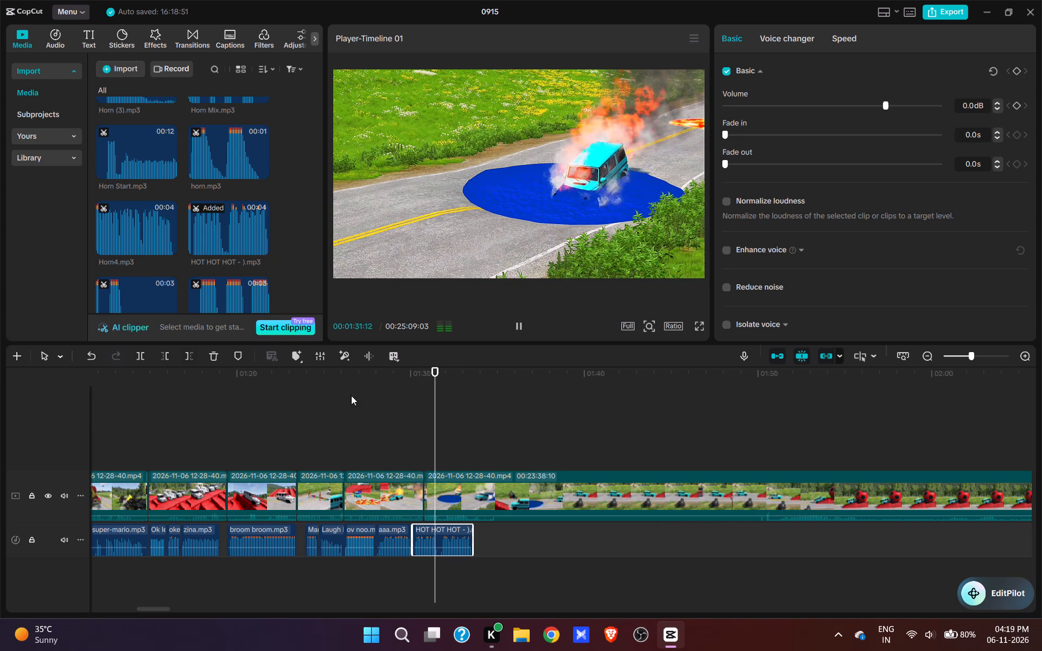
pyautogui.press('space')
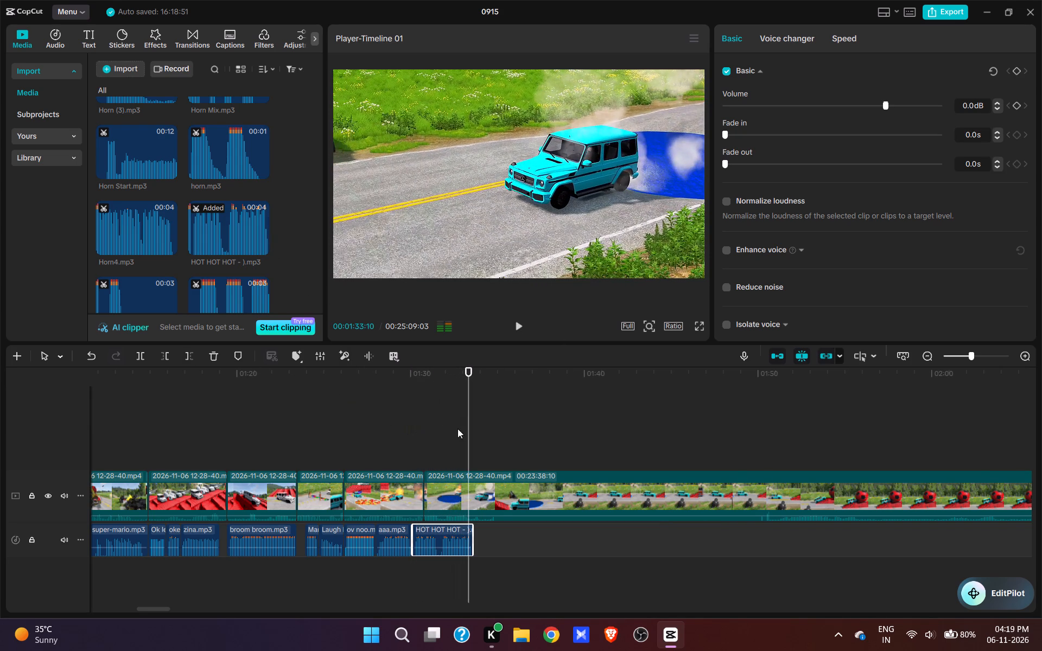
pyautogui.click(404, 435)
pyautogui.press('space')
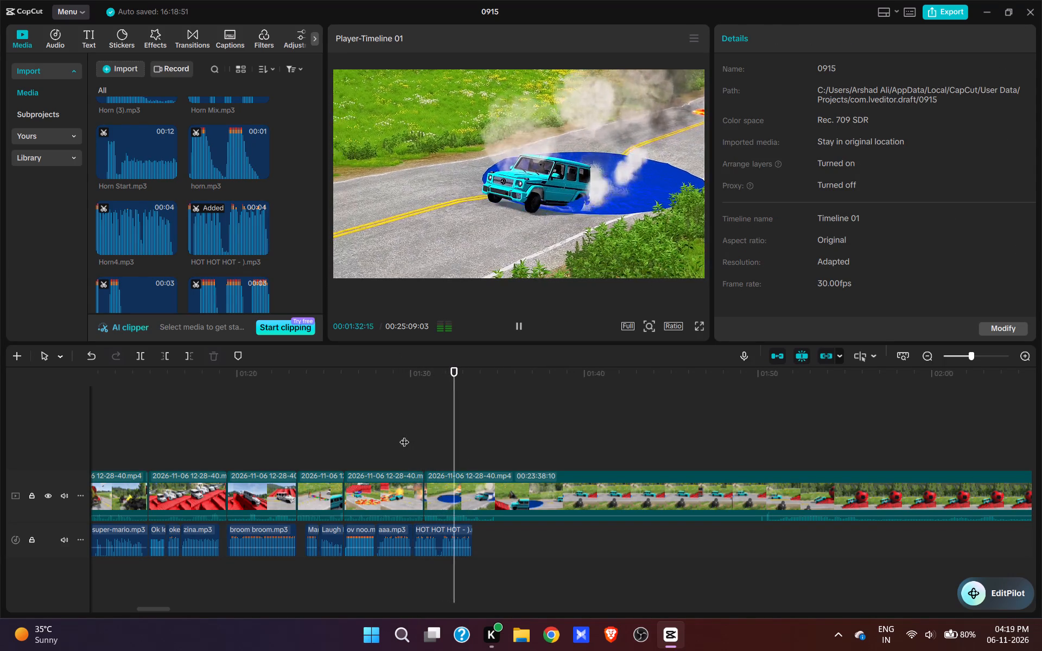
pyautogui.press('space')
# Audition sound effects from the media library for 00:01:33:17, where the cyan SUV drives out of the blue pool.
pyautogui.click(474, 439)
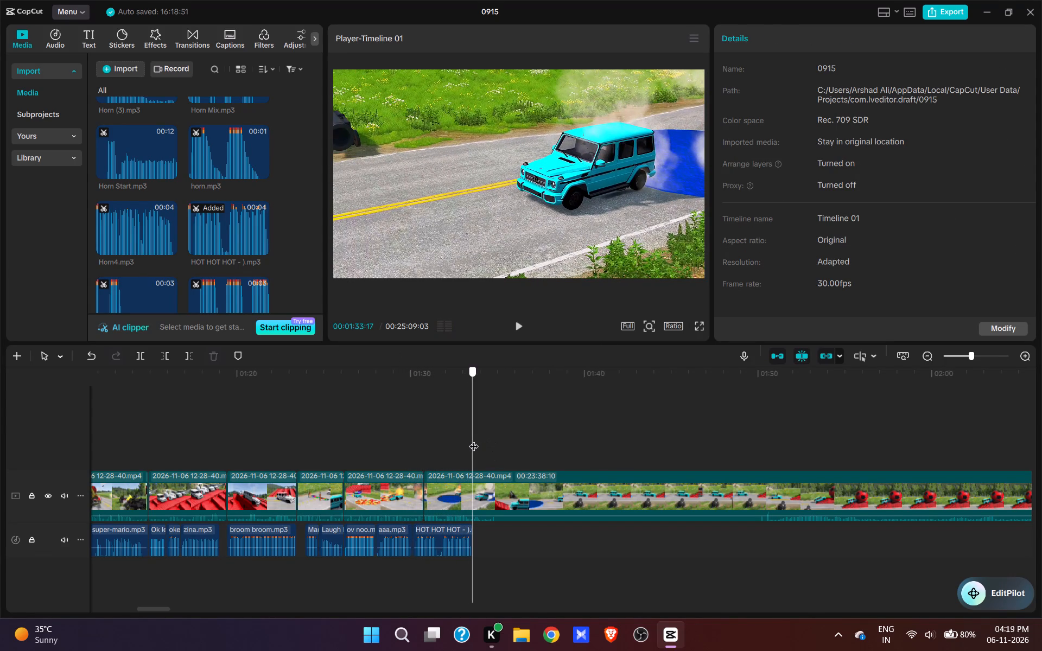
pyautogui.scroll(-7, 177, 246)
pyautogui.click(125, 159)
pyautogui.scroll(-2, 129, 201)
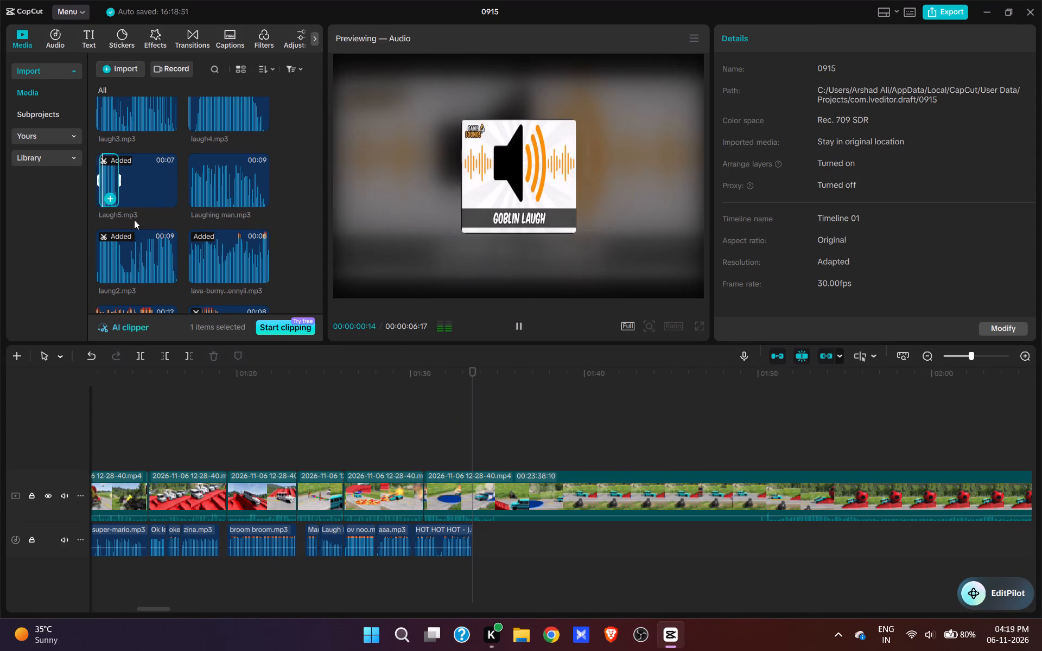
pyautogui.scroll(-19, 134, 220)
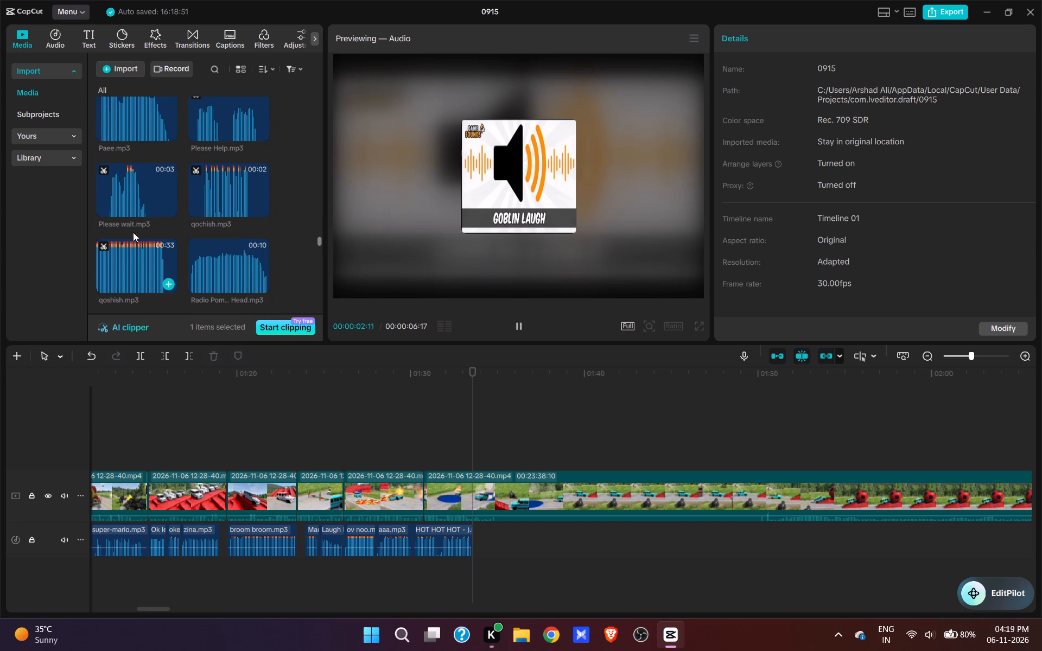
pyautogui.click(130, 195)
pyautogui.scroll(-9, 130, 196)
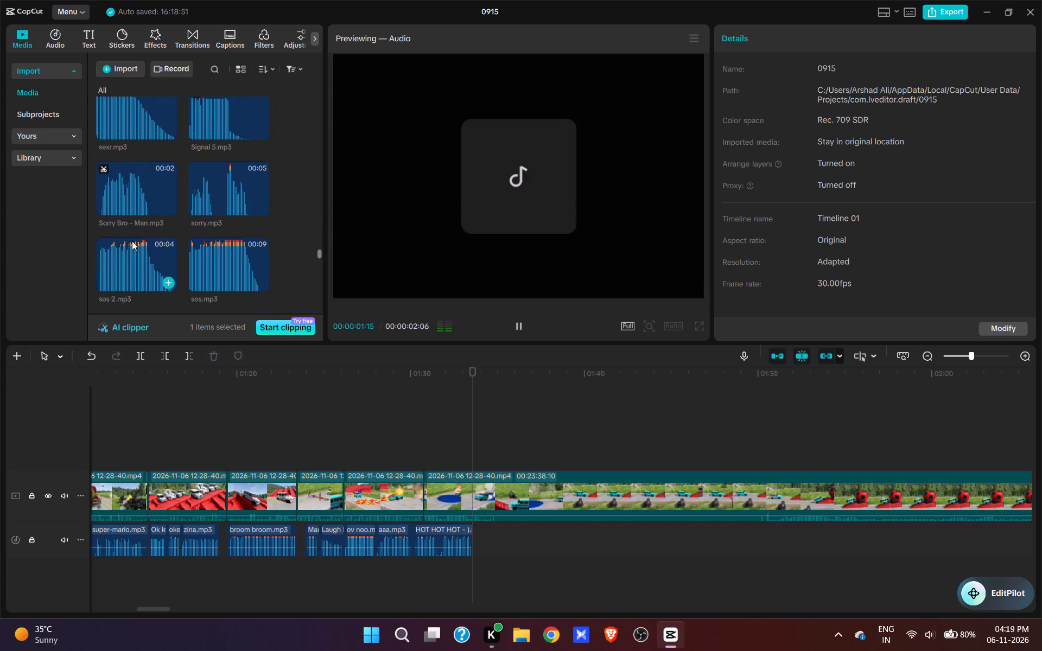
pyautogui.click(119, 188)
pyautogui.scroll(-2, 224, 205)
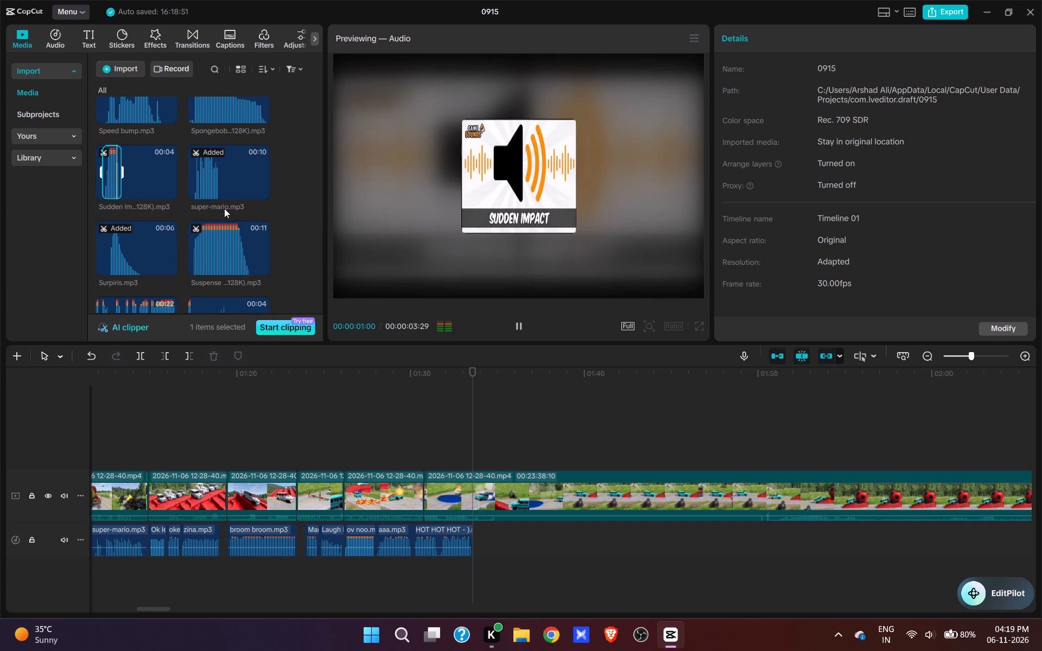
pyautogui.scroll(-2, 224, 208)
pyautogui.scroll(-4, 144, 234)
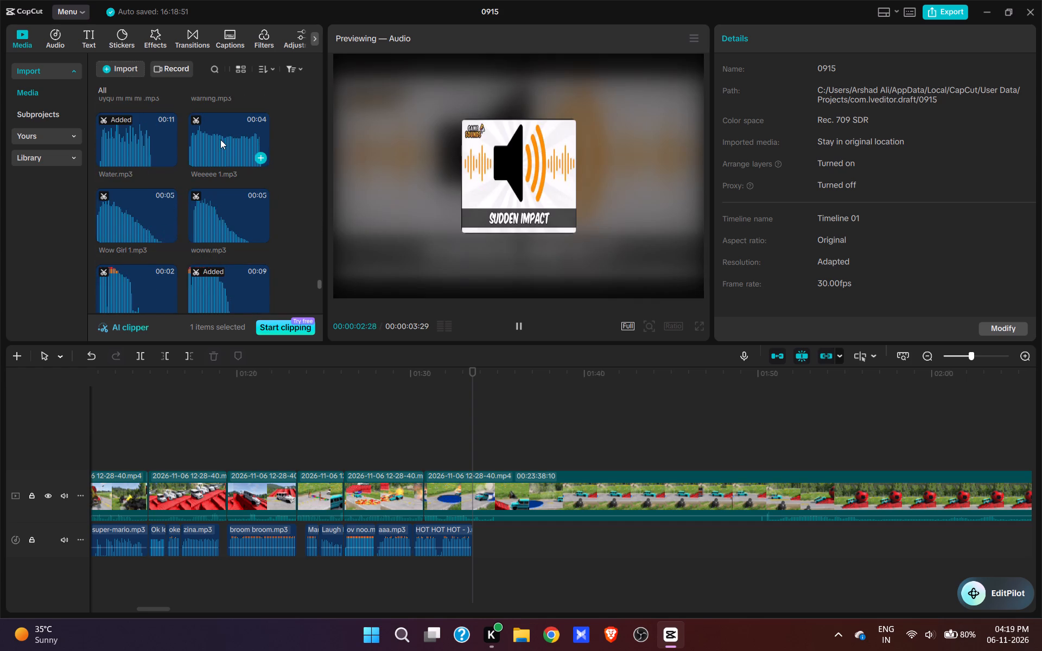
pyautogui.scroll(3, 219, 186)
pyautogui.click(219, 164)
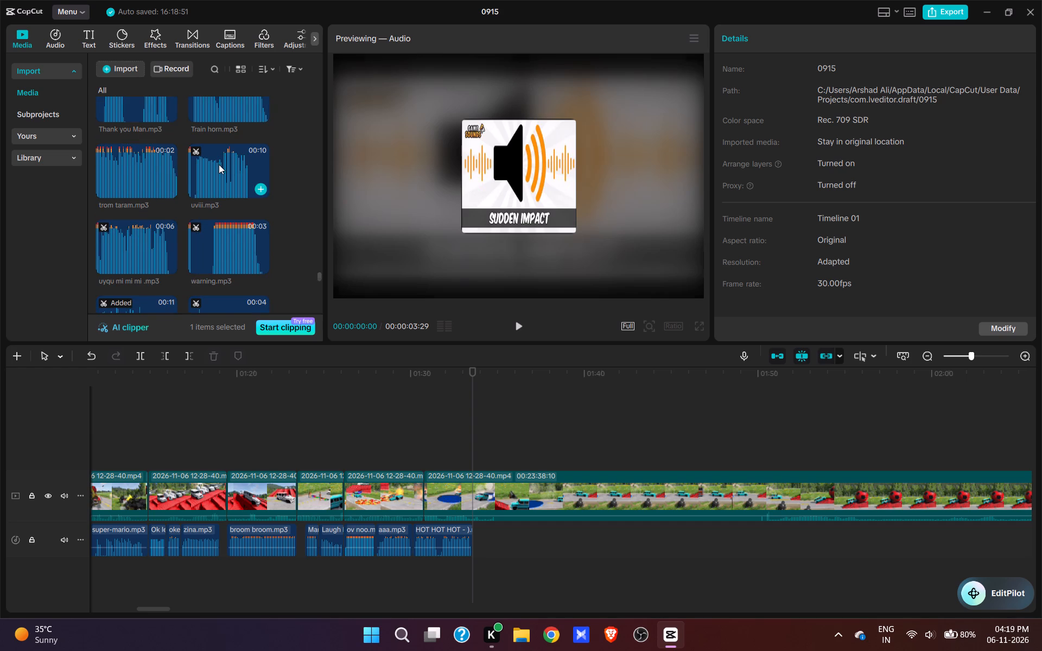
pyautogui.scroll(-4, 224, 178)
pyautogui.click(142, 236)
pyautogui.scroll(-2, 143, 234)
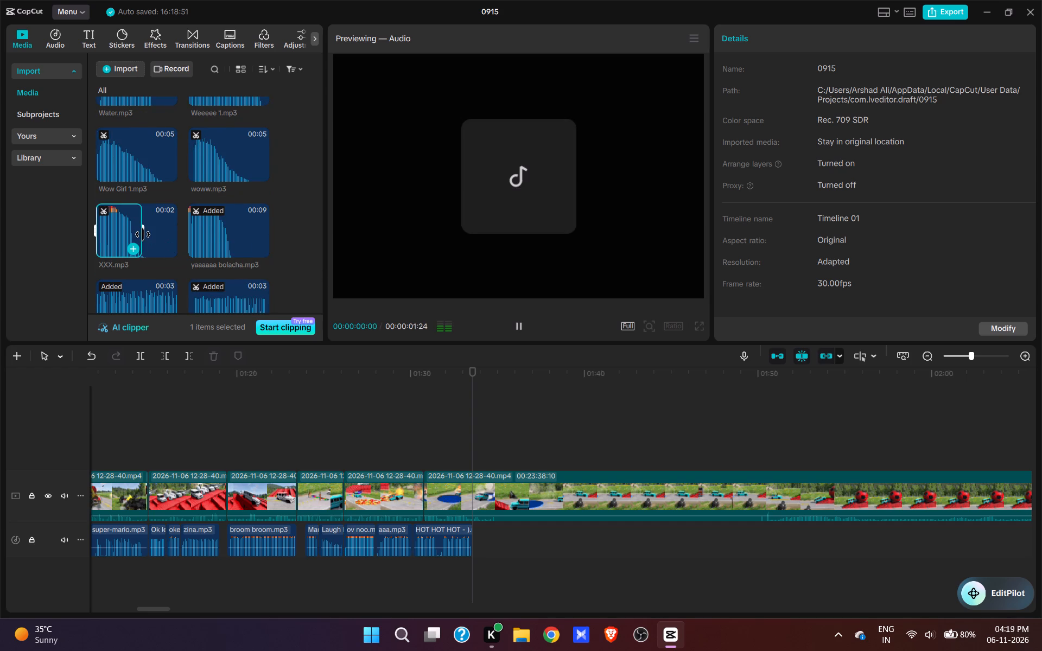
pyautogui.scroll(-8, 143, 234)
pyautogui.scroll(6, 148, 237)
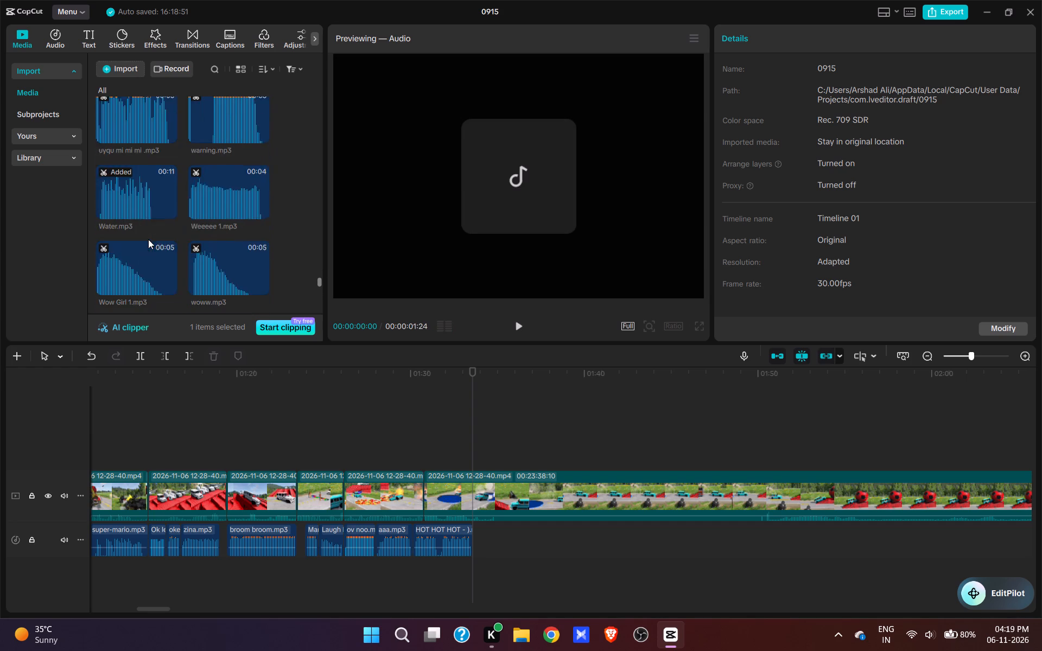
pyautogui.scroll(20, 148, 239)
pyautogui.scroll(-1, 144, 234)
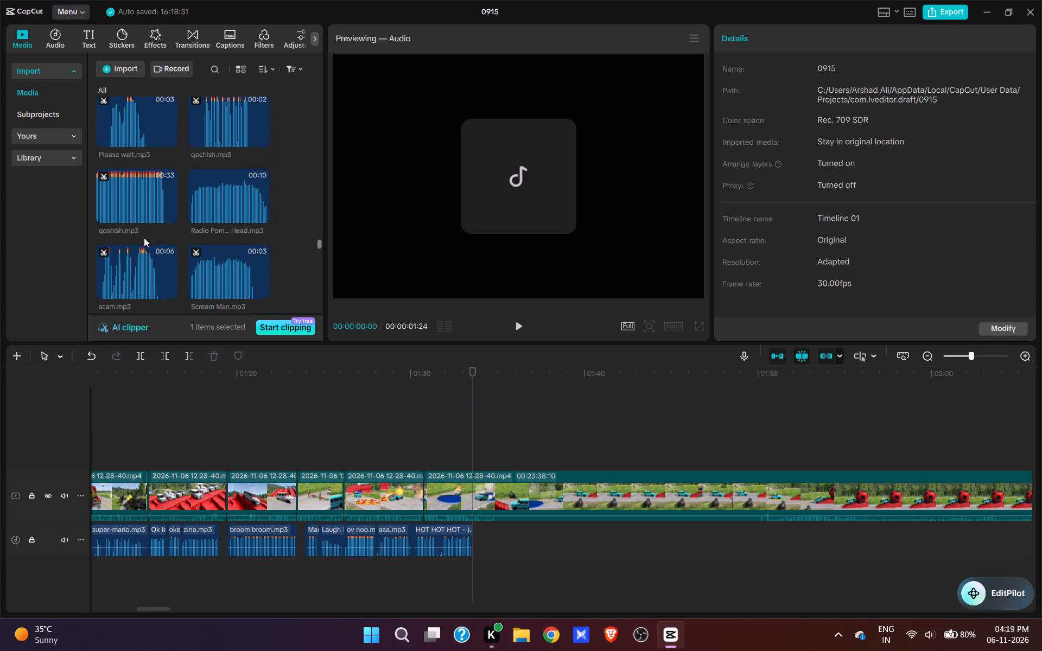
pyautogui.click(129, 267)
pyautogui.click(129, 204)
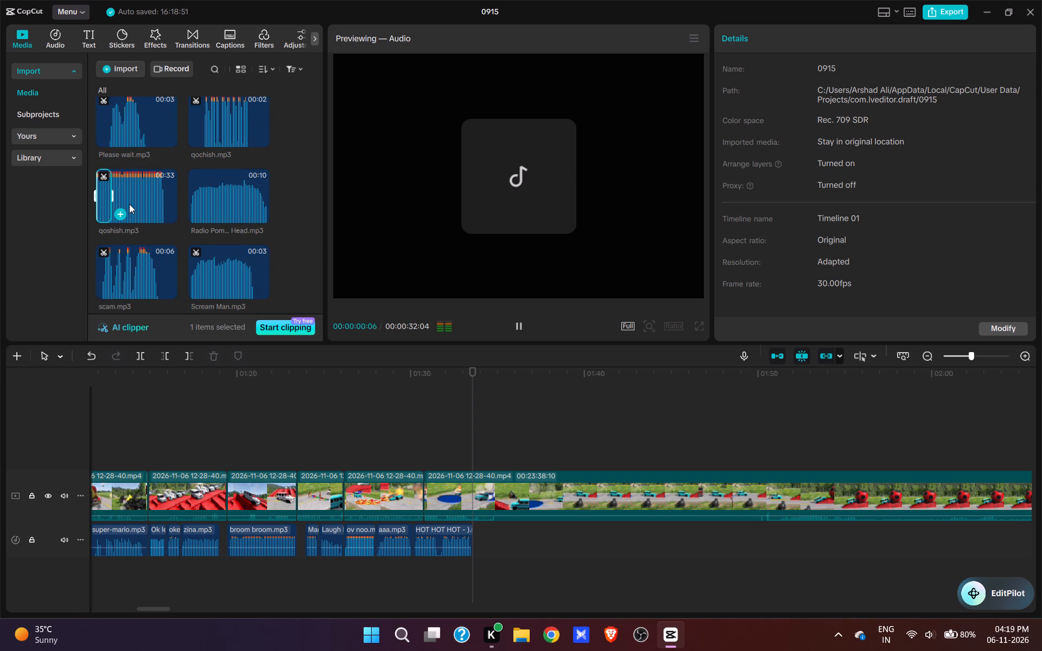
# Add qochish.mp3 to the audio track at 00:01:33:17, directly after the HOT HOT HOT clip, and play it back.
pyautogui.click(227, 130)
pyautogui.click(244, 136)
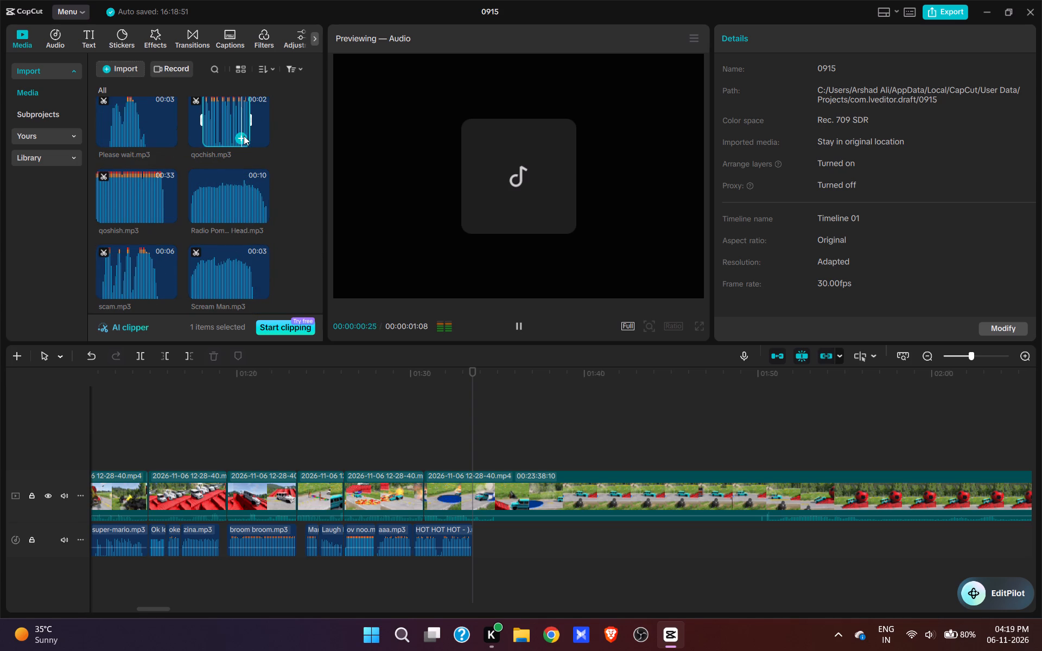
pyautogui.press('space')
pyautogui.press('space')
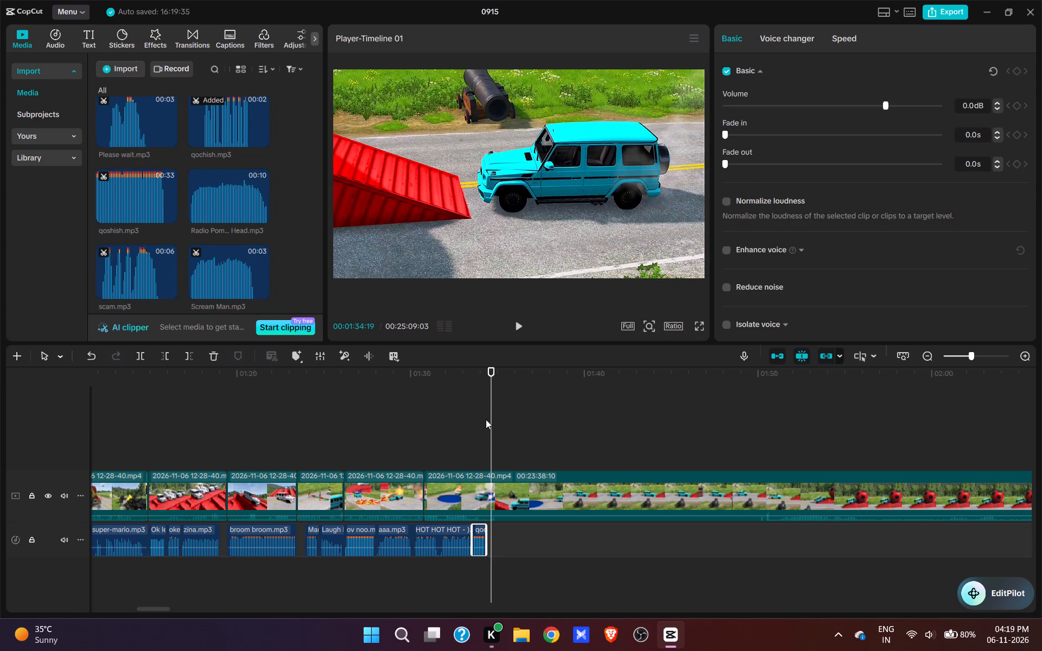
# Position the playhead at 00:01:34:10, where the qochish.mp3 clip ends.
pyautogui.moveTo(494, 443); pyautogui.dragTo(486, 441)
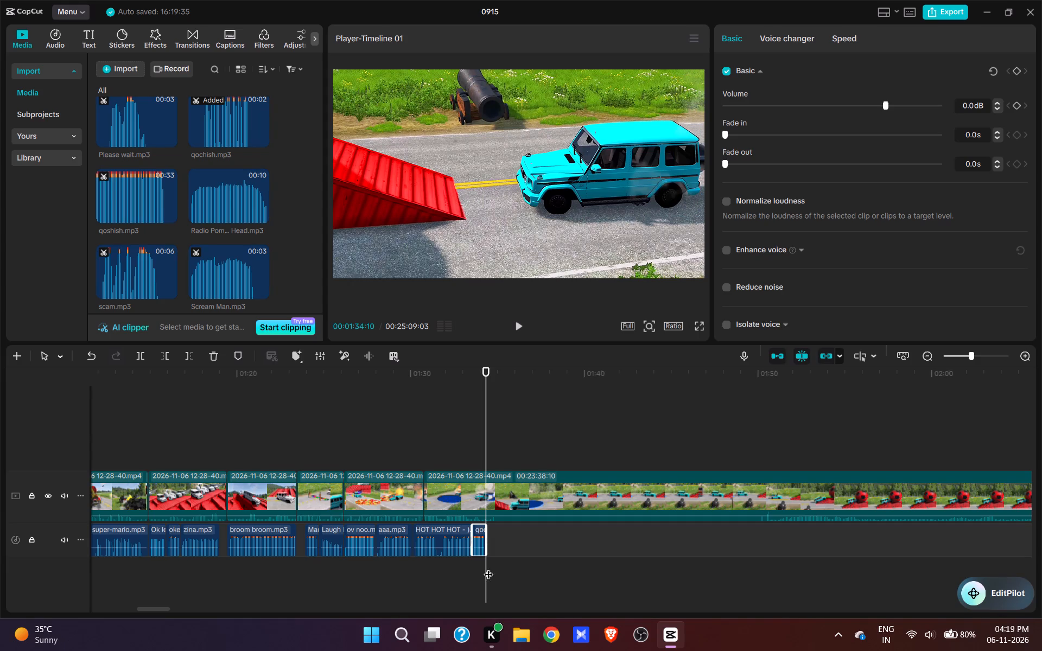